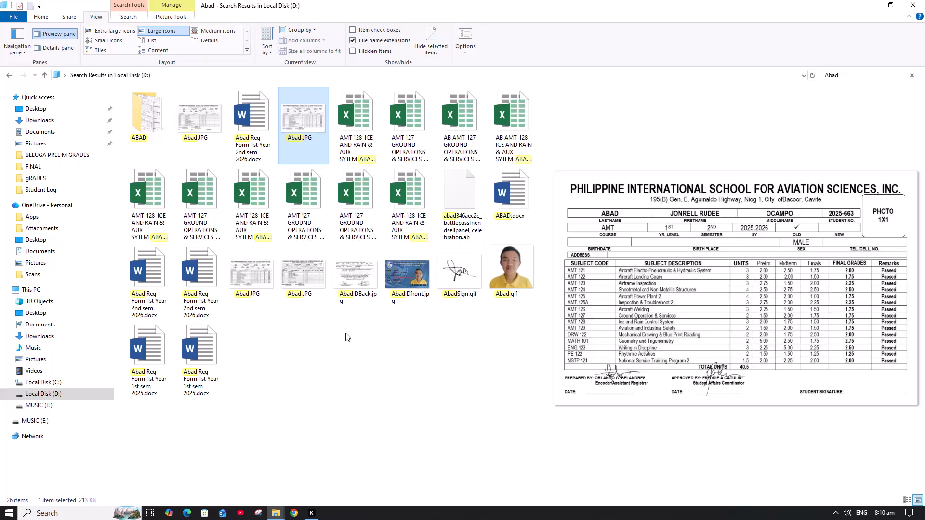
# Preview the Abad.JPG grade form images in the search results to compare the student's semester records.
pyautogui.click(260, 282)
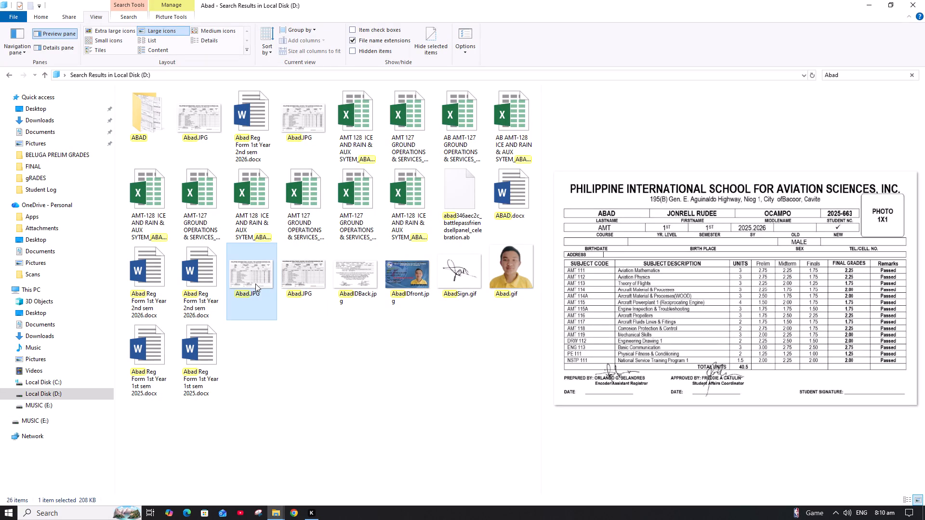
pyautogui.click(316, 279)
pyautogui.click(305, 129)
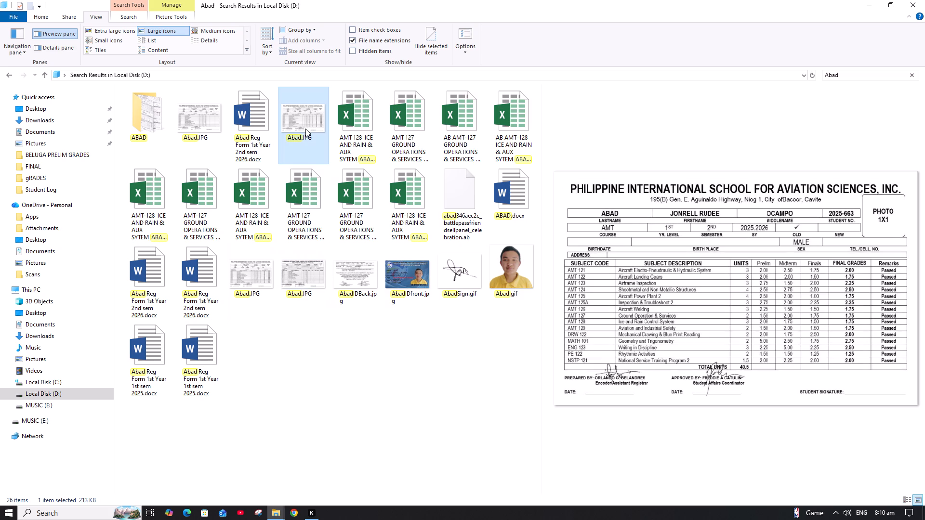
pyautogui.click(209, 126)
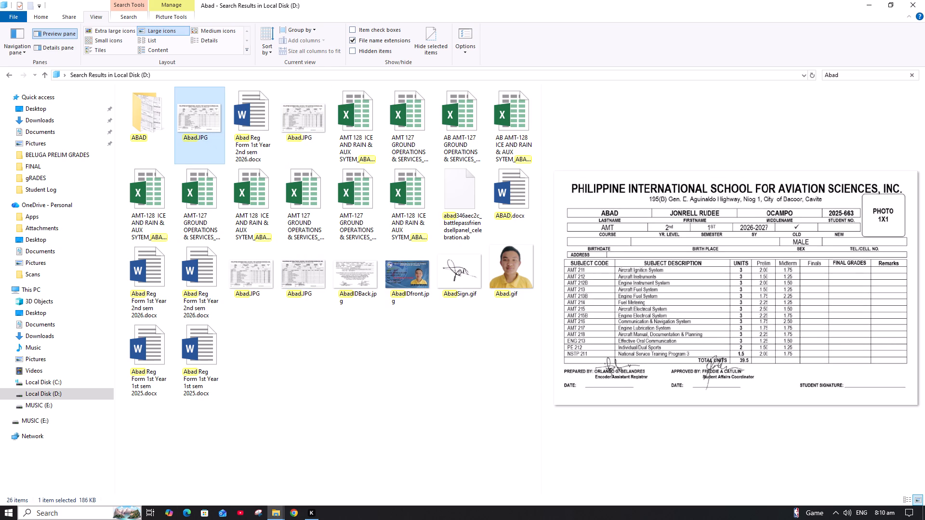
# Open the recent Word document "PISAS Registration Form for graduationgrades 2nd Year 1ST SEM 2026 BOEING" at the first student's AMT 211 Finals cell.
pyautogui.click(8, 513)
pyautogui.click(213, 428)
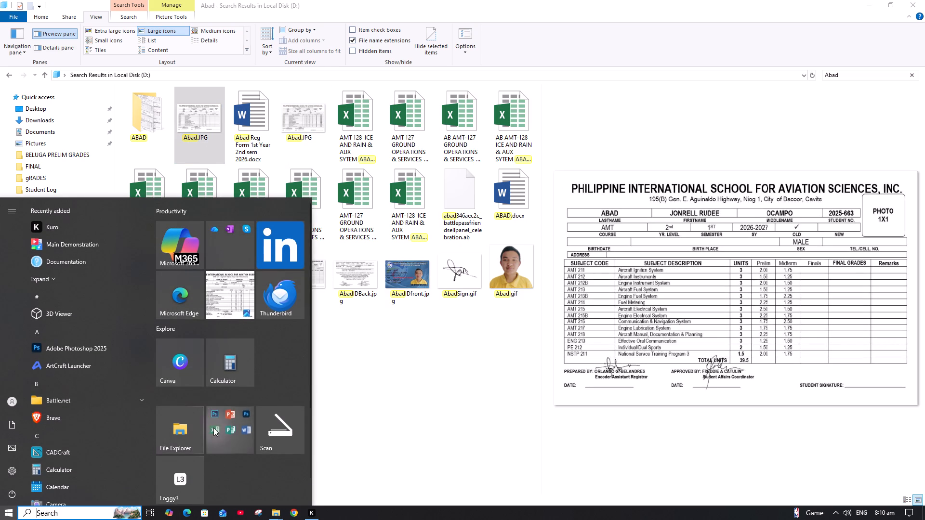
pyautogui.scroll(-6, 213, 428)
pyautogui.click(293, 405)
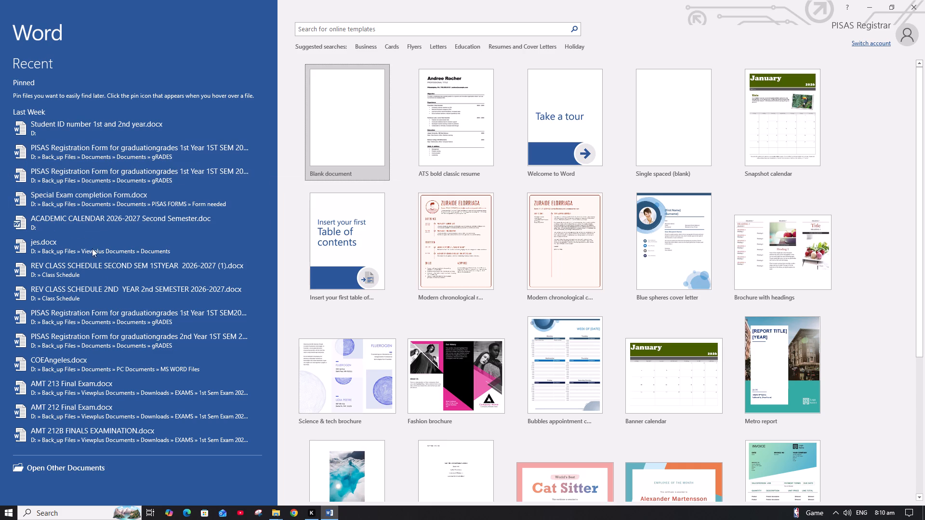
pyautogui.click(106, 338)
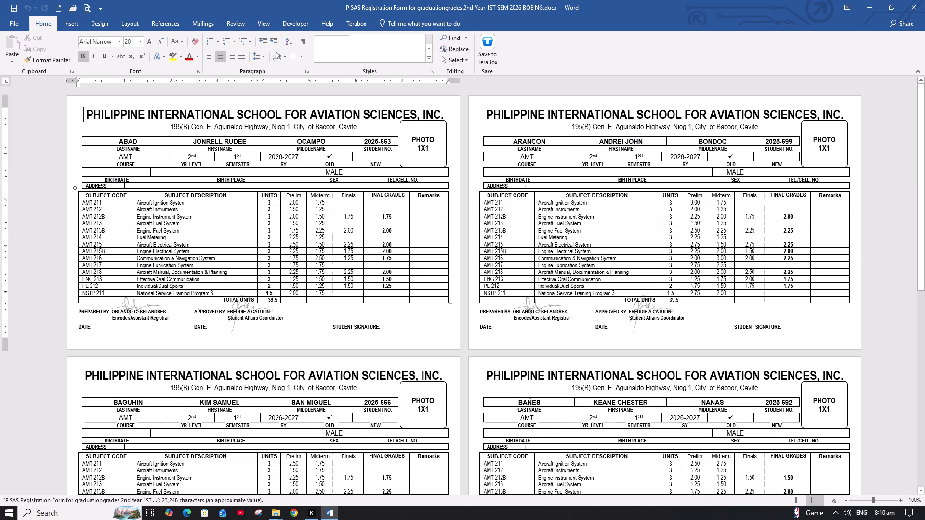
pyautogui.click(353, 201)
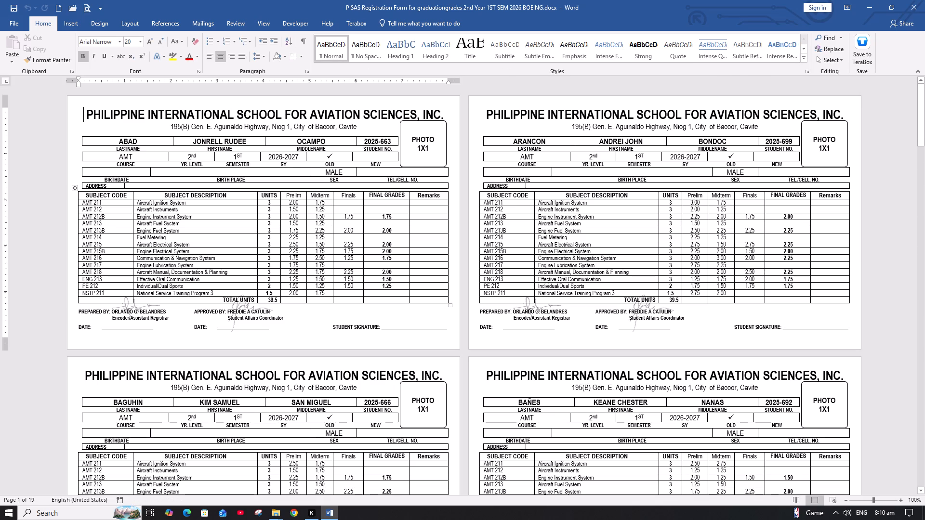
# Open "AMT 211 CLASS RECORD BOEING (AMT 211).xlsx" from the FINAL grades folder in Excel and enable editing.
pyautogui.click(14, 511)
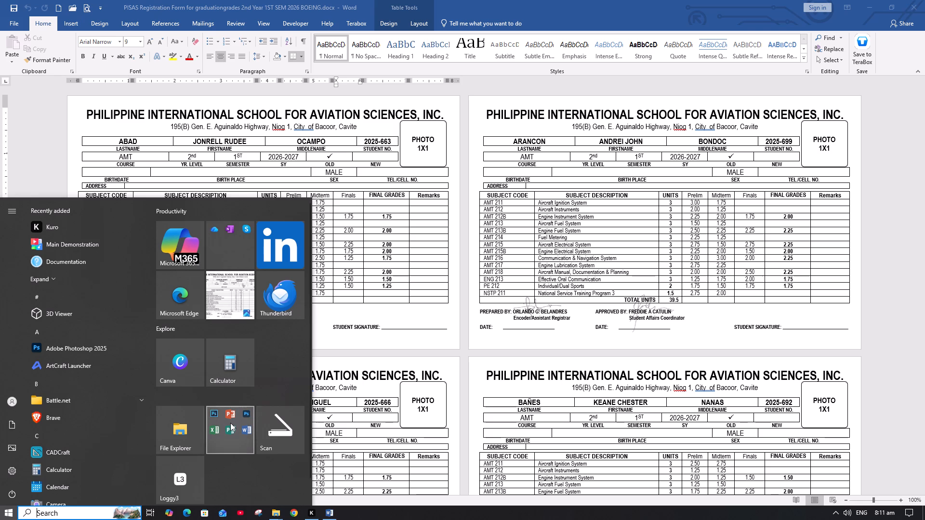
pyautogui.click(177, 423)
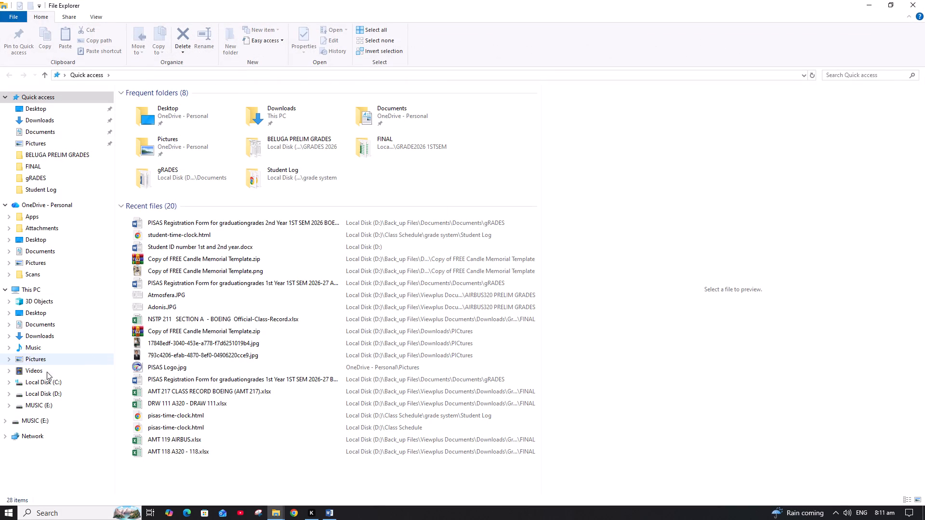
pyautogui.click(41, 177)
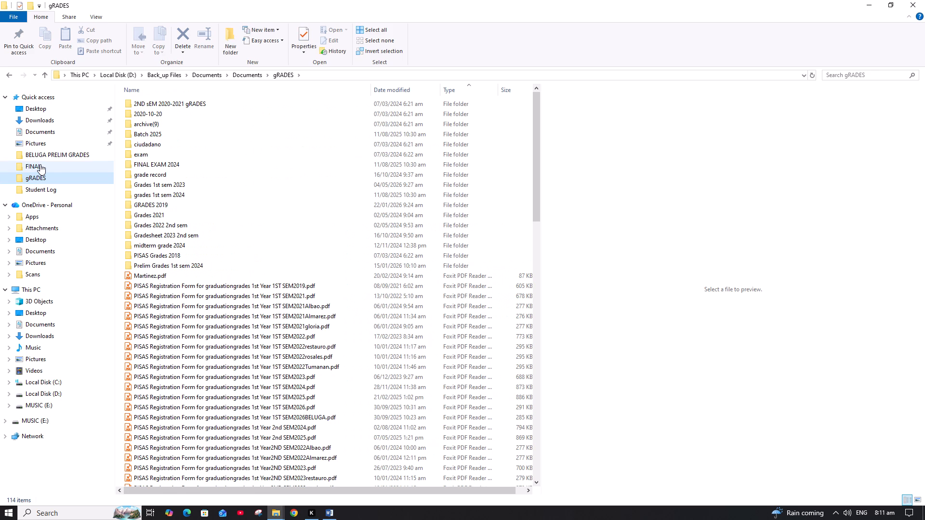
pyautogui.click(40, 164)
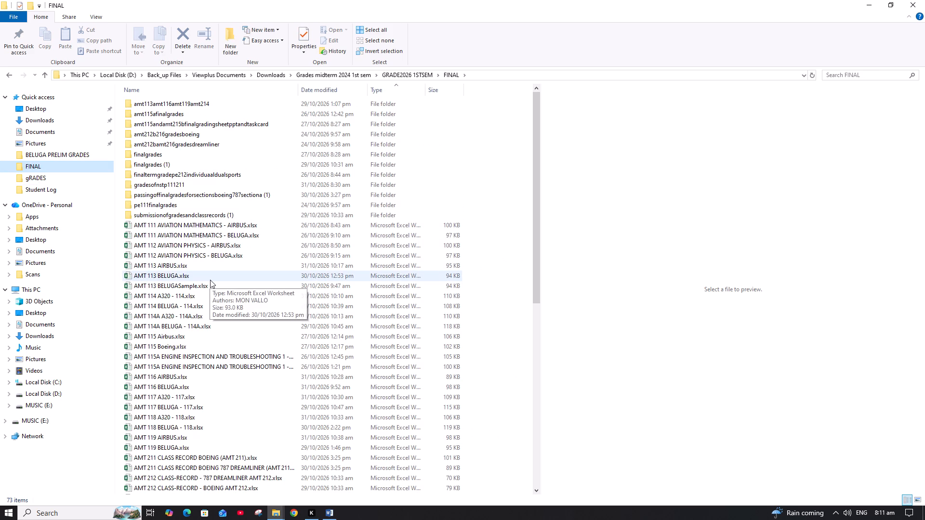
pyautogui.scroll(-5, 210, 280)
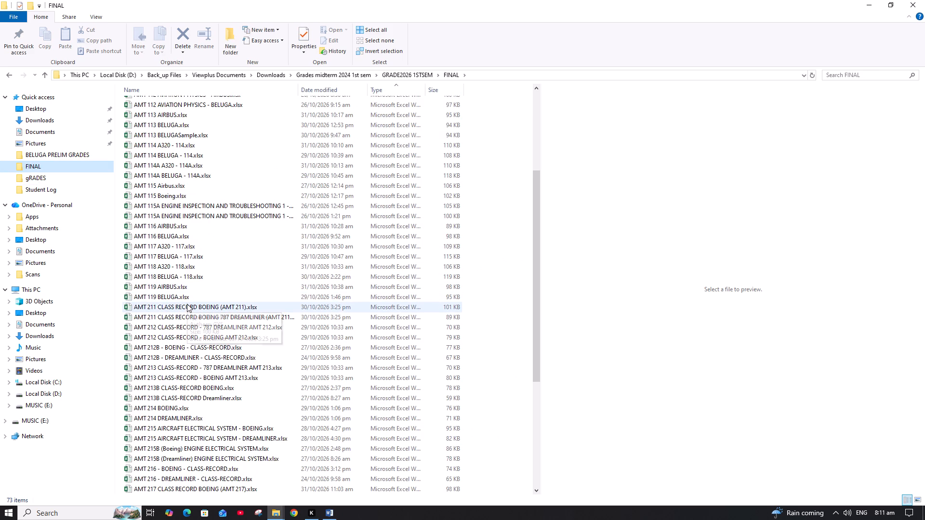
pyautogui.doubleClick(186, 305)
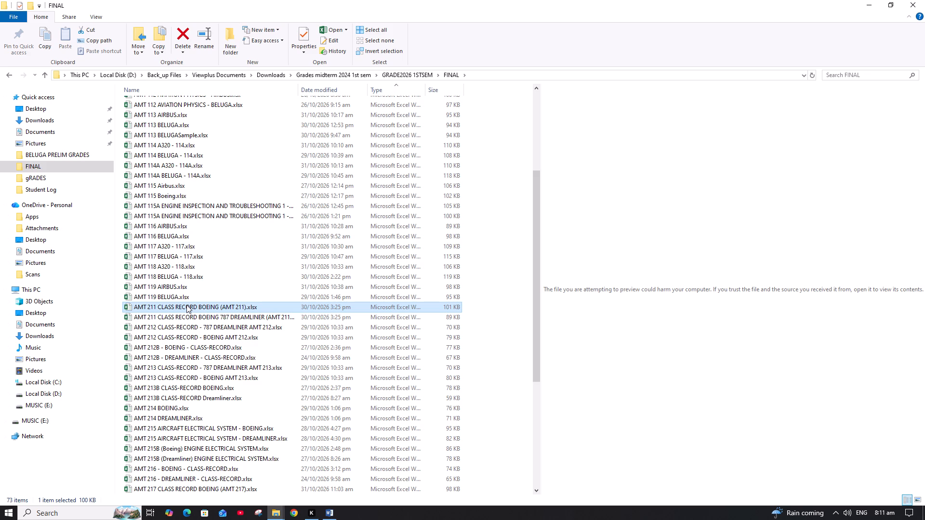
pyautogui.doubleClick(186, 305)
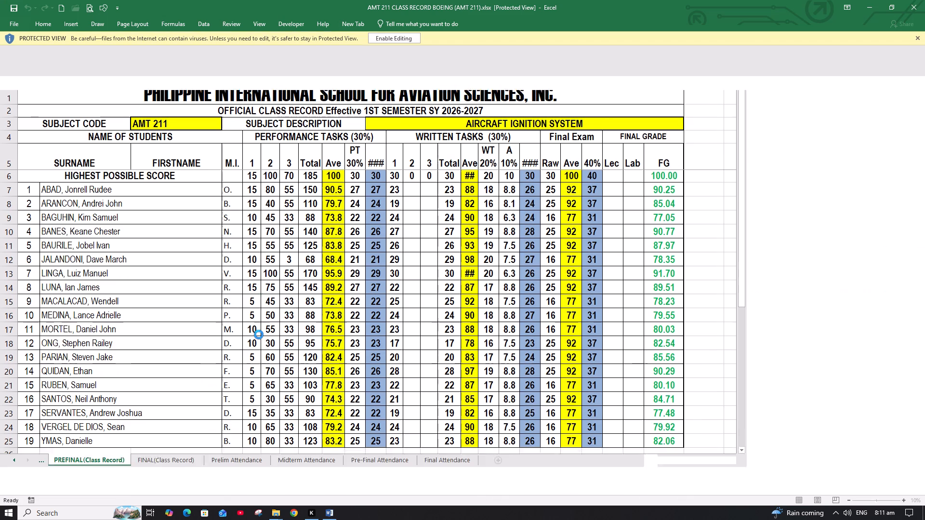
pyautogui.click(405, 38)
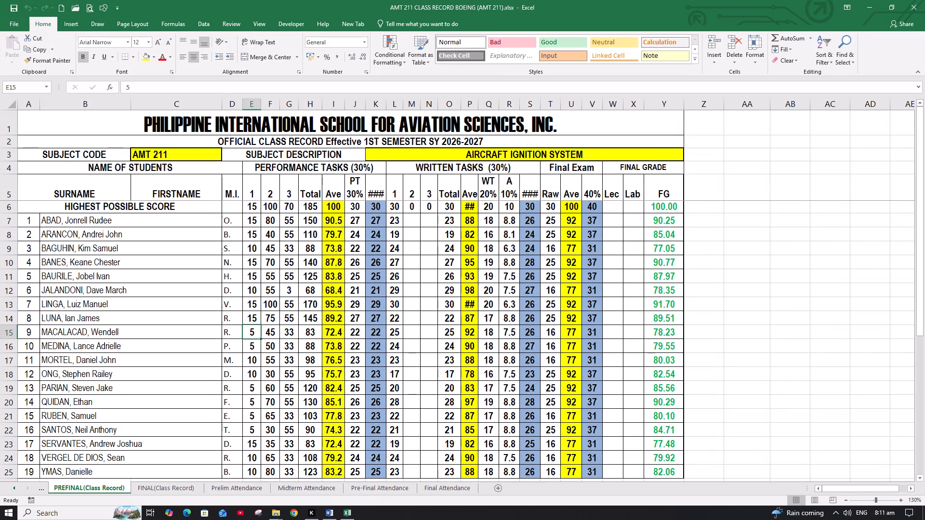
# Show the GRADESHEET sheet at 100% zoom and examine the first student's prelim and final grades.
pyautogui.doubleClick(846, 500)
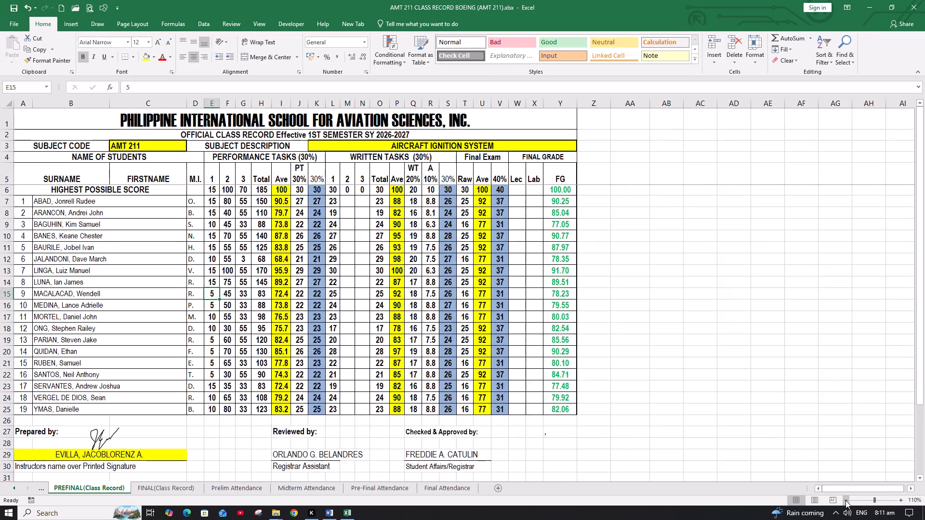
pyautogui.click(846, 500)
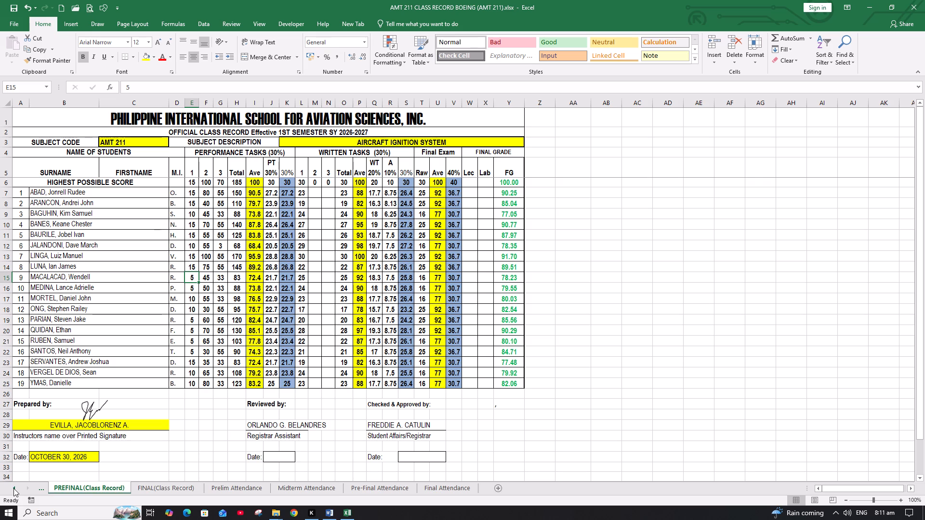
pyautogui.click(13, 488)
pyautogui.click(14, 487)
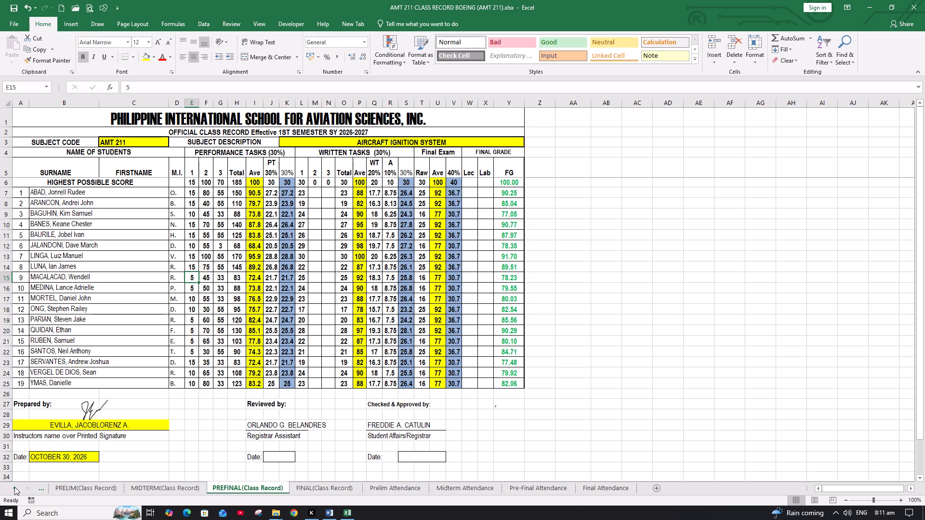
pyautogui.click(12, 487)
pyautogui.click(61, 487)
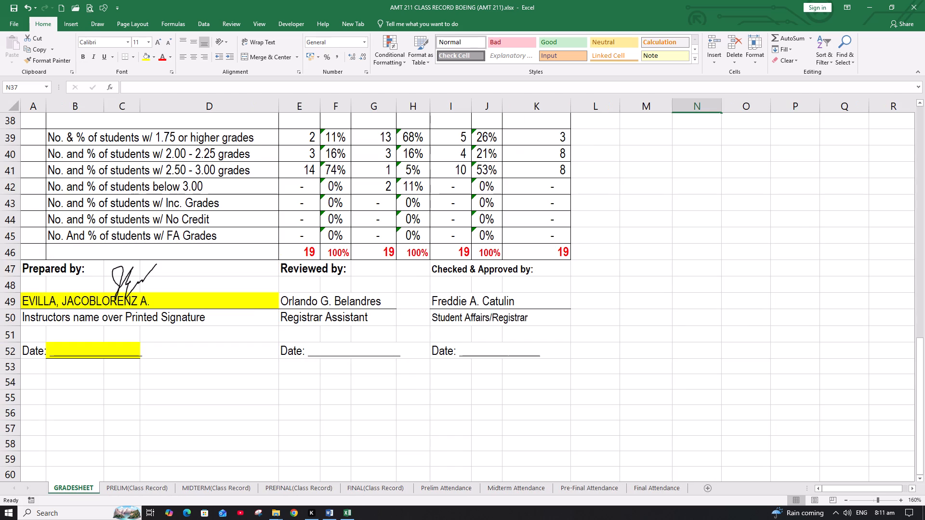
pyautogui.tripleClick(846, 499)
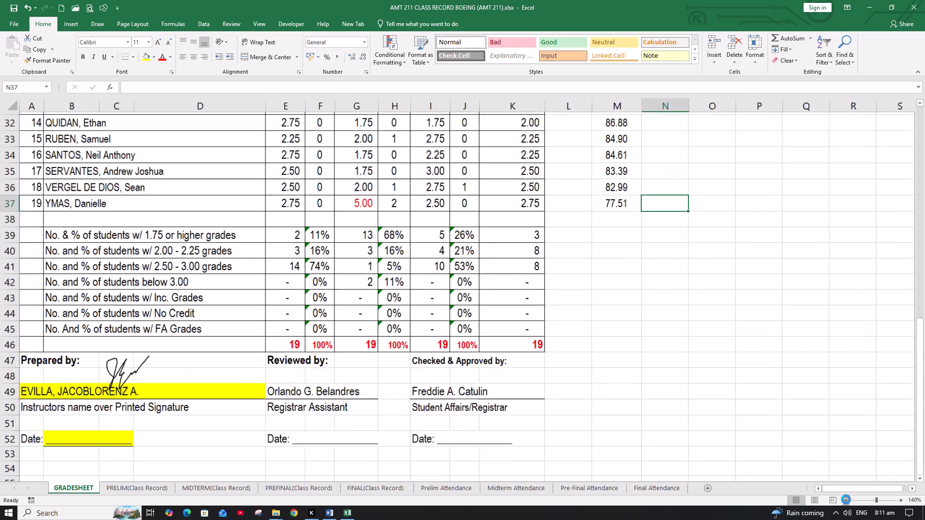
pyautogui.doubleClick(846, 499)
pyautogui.click(846, 499)
pyautogui.click(433, 412)
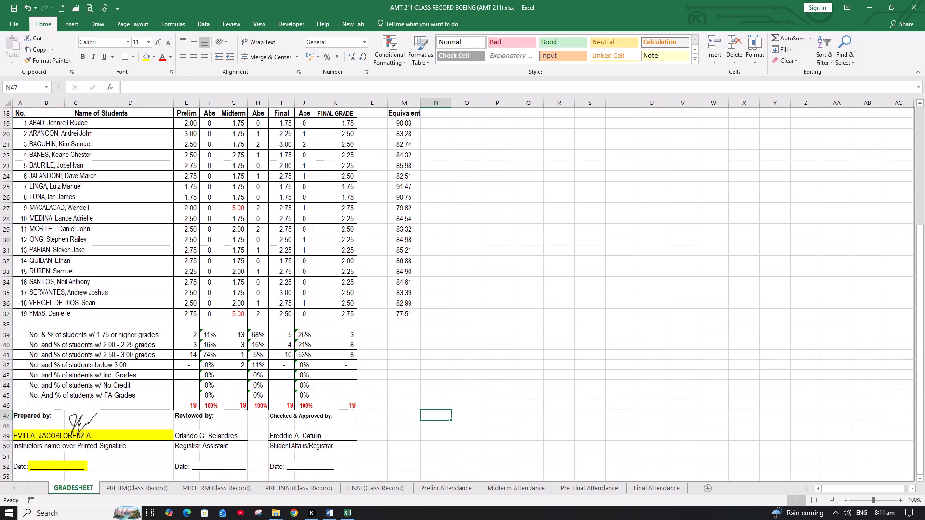
pyautogui.scroll(4, 433, 412)
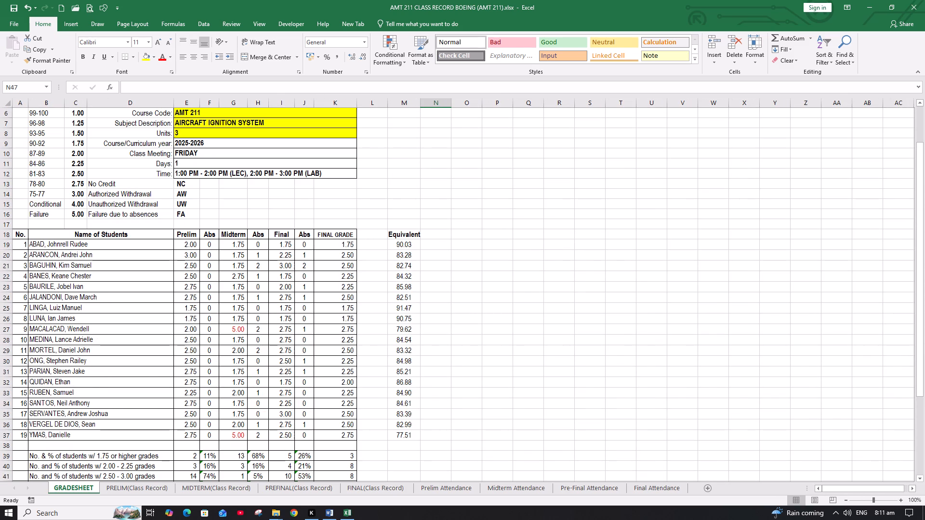
pyautogui.click(191, 242)
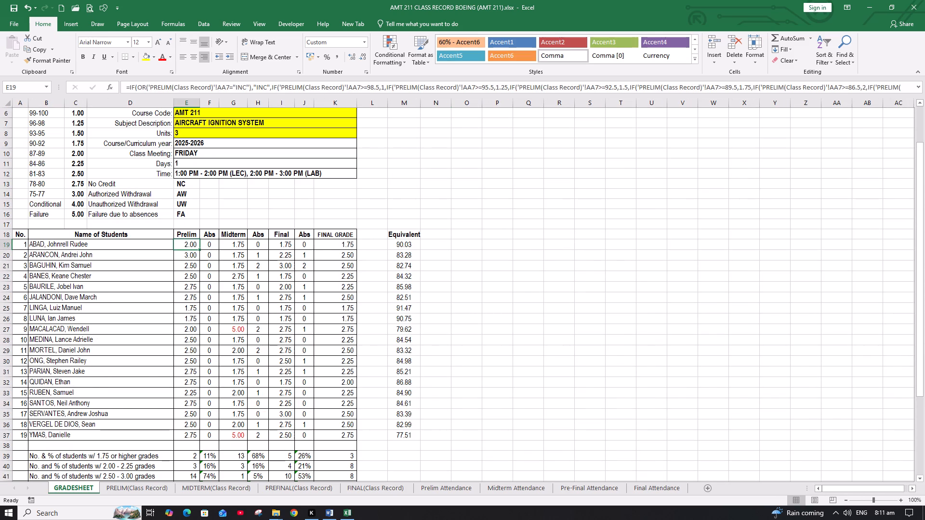
pyautogui.click(347, 242)
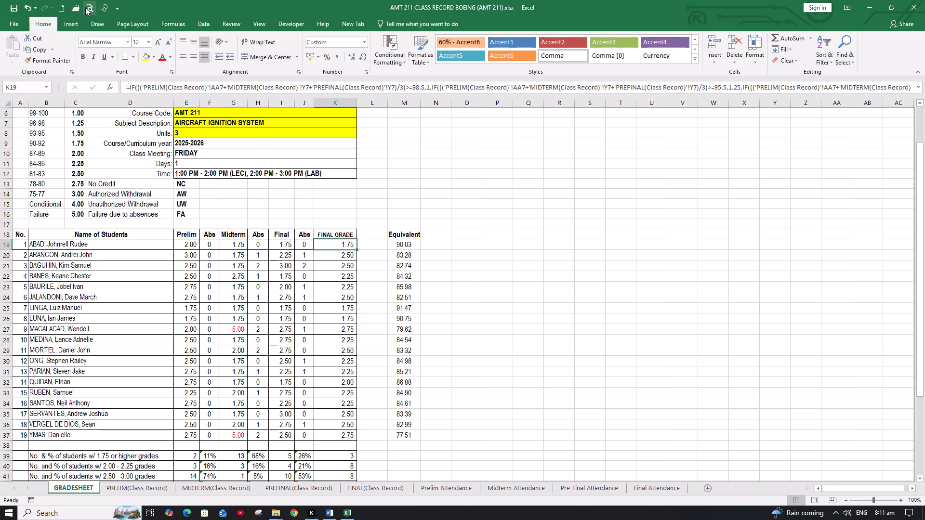
# Print only page 1 of the grade sheet on Legal 8.5 x 14 in paper with the last custom margins (0.25" left and right).
pyautogui.click(90, 7)
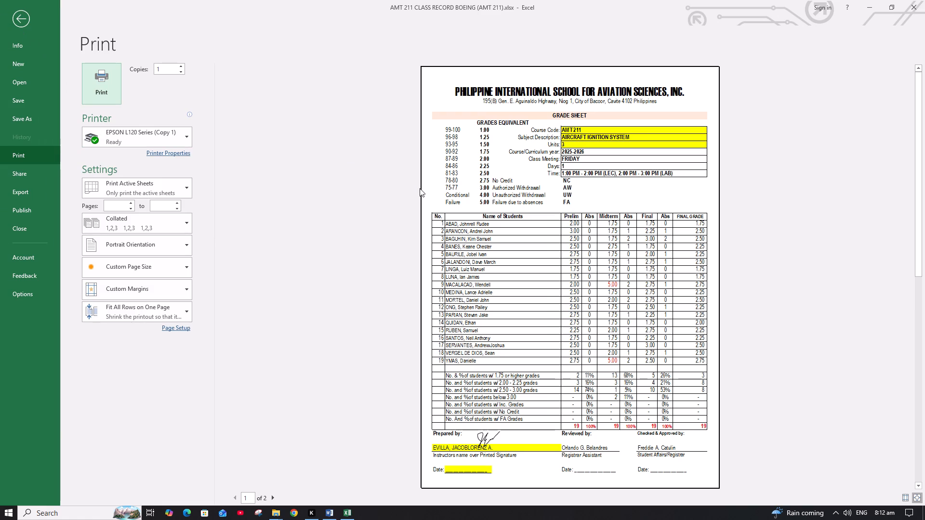
pyautogui.scroll(-1, 510, 226)
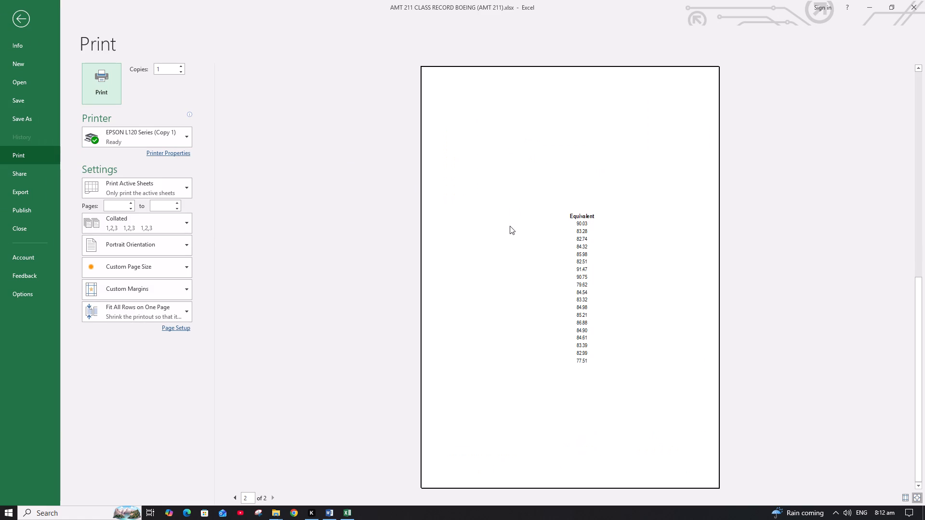
pyautogui.scroll(1, 510, 226)
pyautogui.click(115, 269)
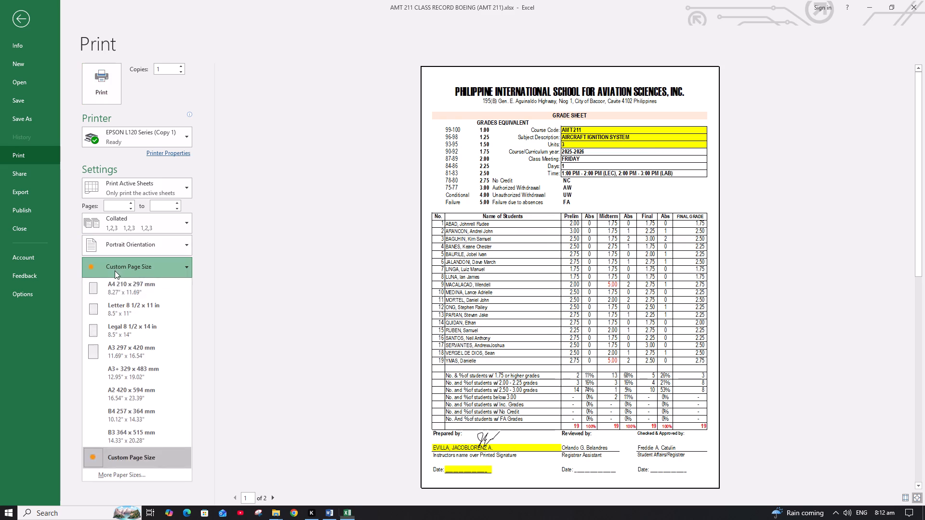
pyautogui.click(119, 331)
pyautogui.click(137, 290)
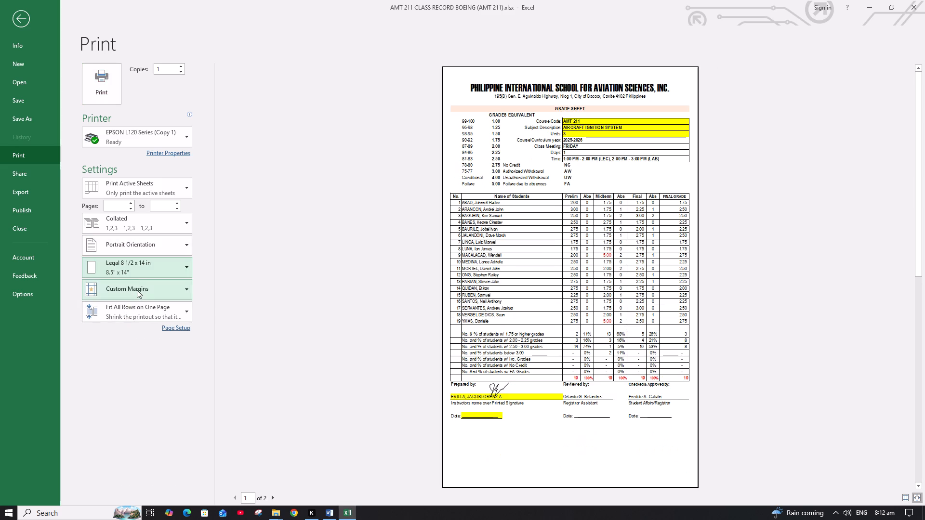
pyautogui.click(135, 316)
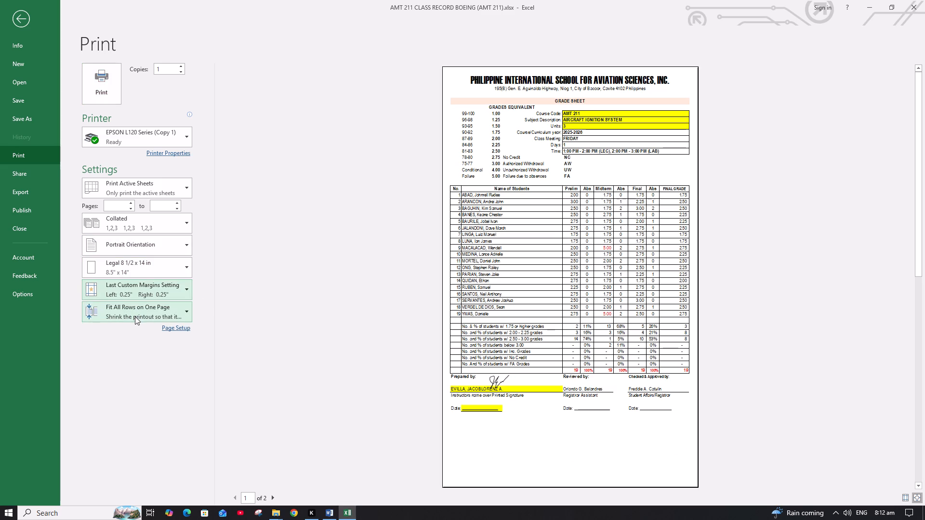
pyautogui.click(130, 203)
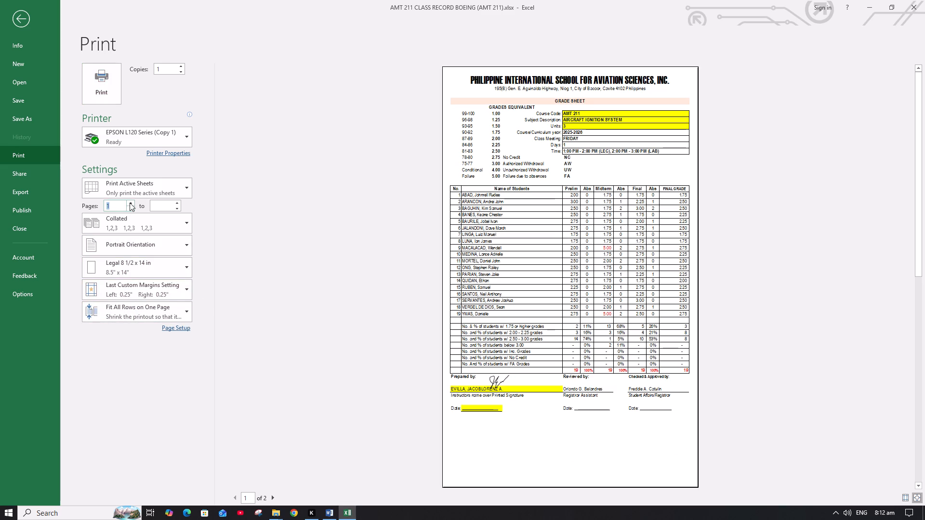
pyautogui.click(179, 202)
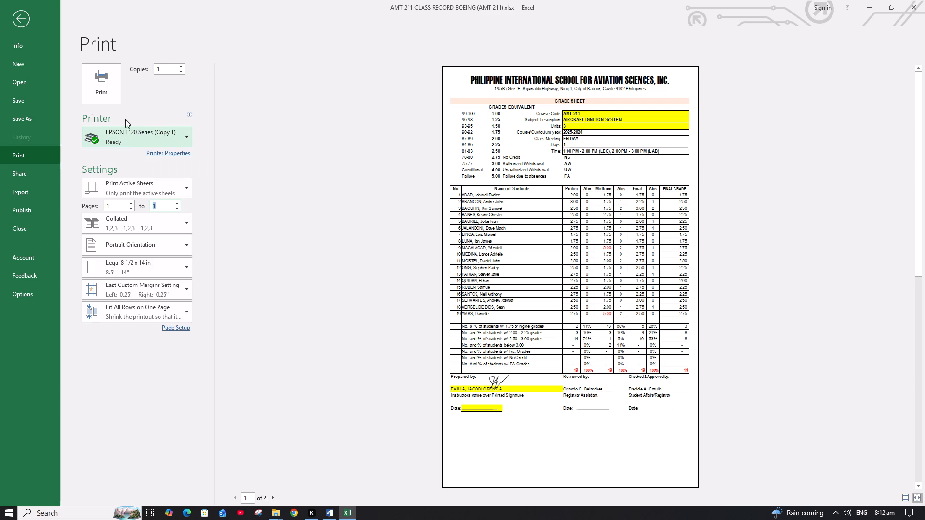
pyautogui.click(106, 83)
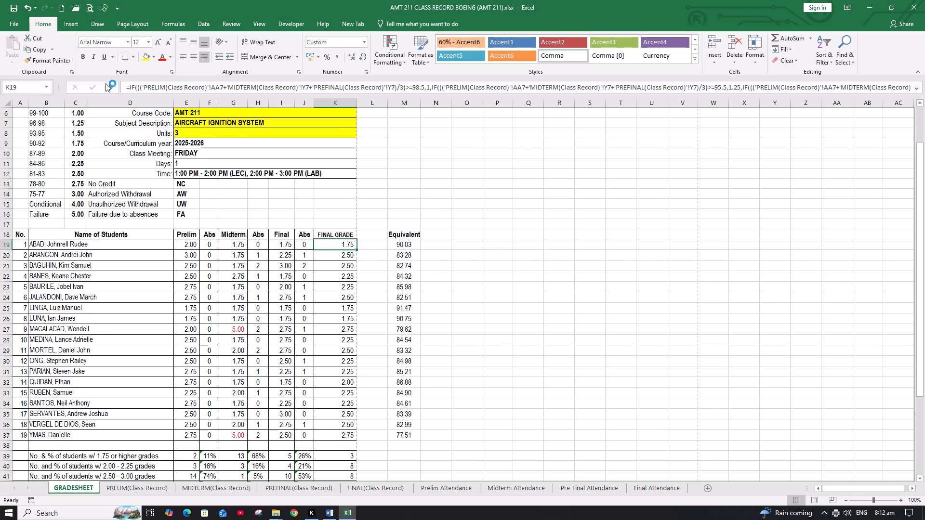
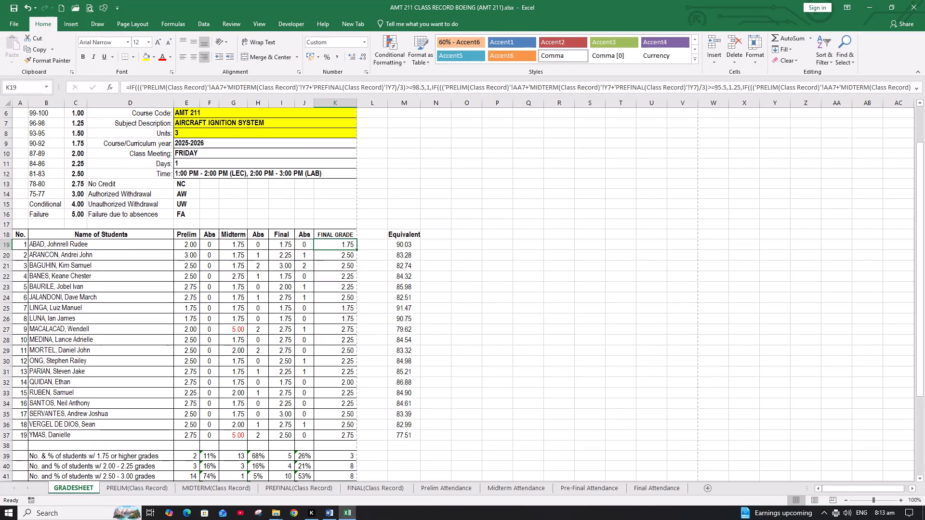
# Show the FINAL(Class Record) sheet at 100% zoom and set its print paper size to Legal 8.5 x 14 in.
pyautogui.click(86, 8)
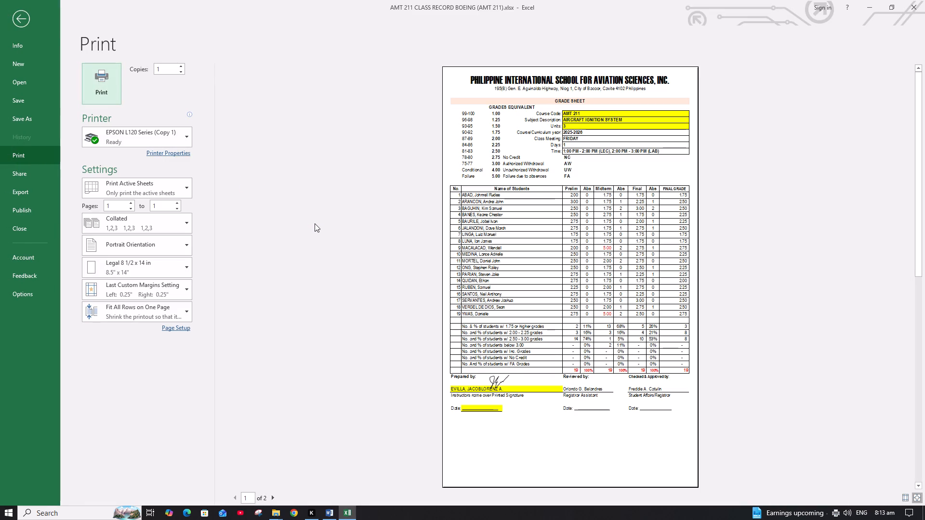
pyautogui.click(16, 13)
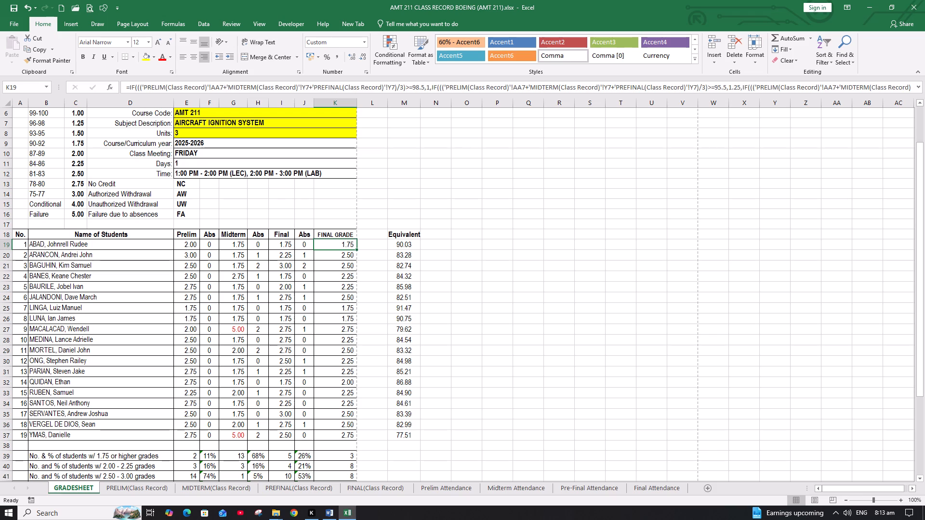
pyautogui.click(367, 489)
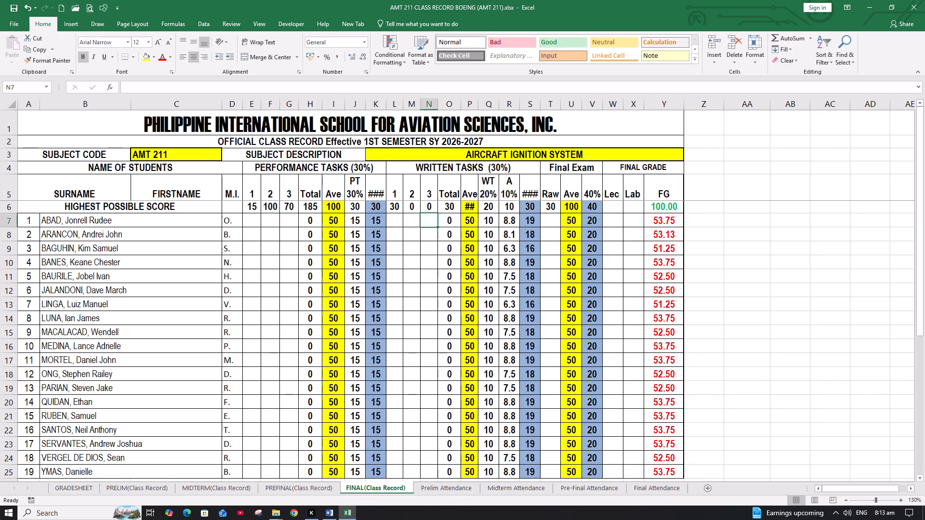
pyautogui.tripleClick(846, 501)
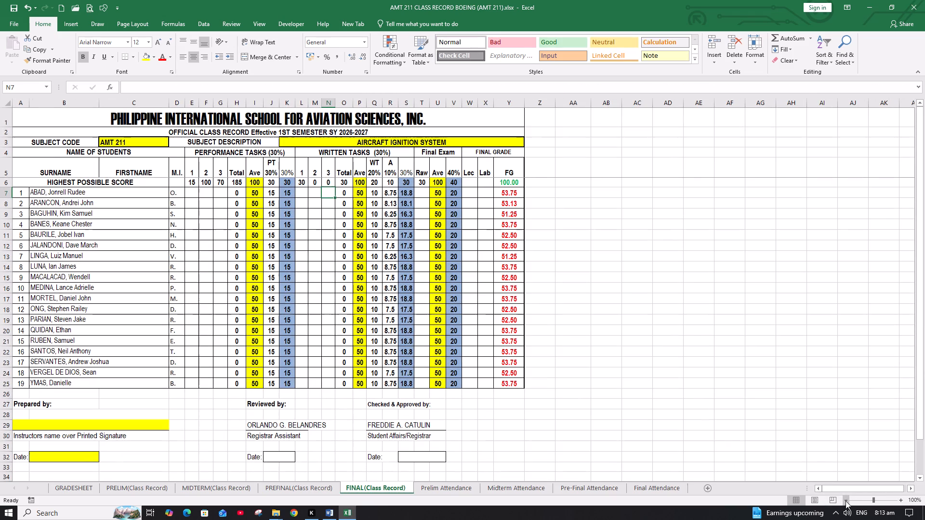
pyautogui.click(88, 7)
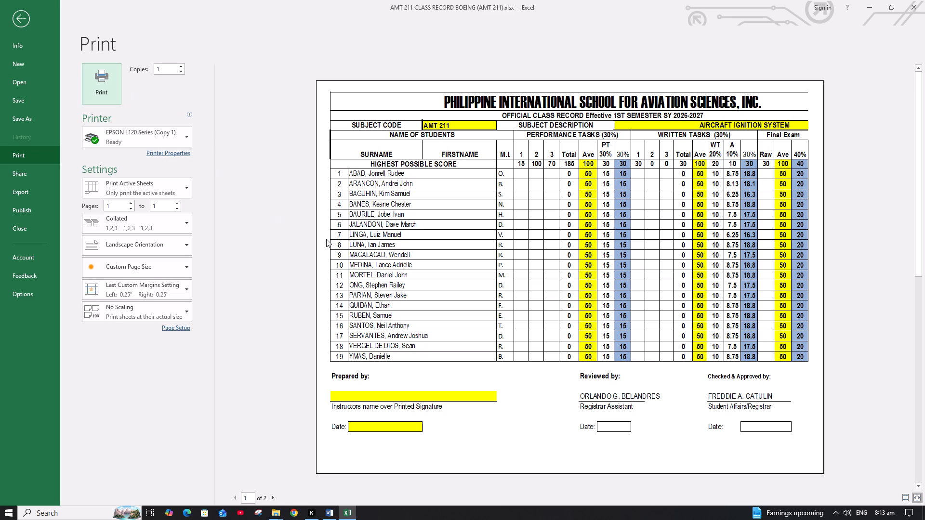
pyautogui.click(139, 269)
pyautogui.click(138, 331)
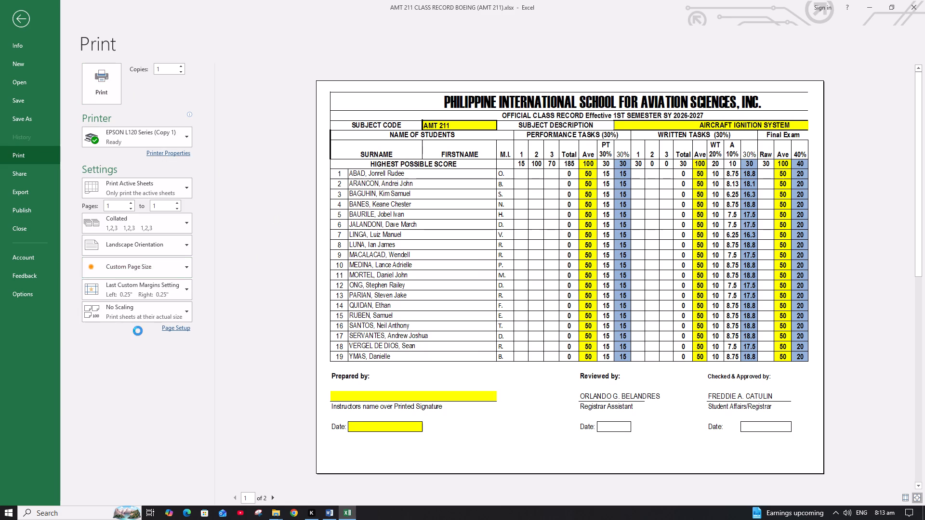
pyautogui.click(149, 313)
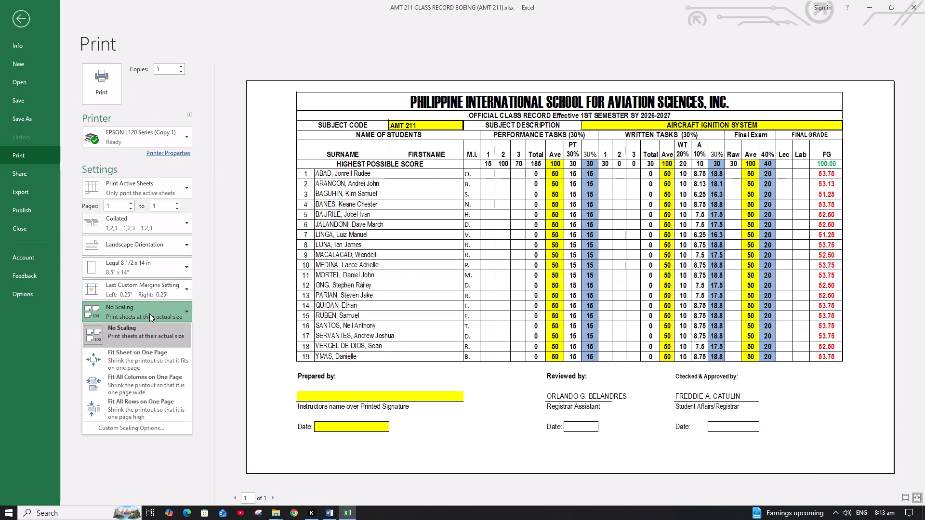
pyautogui.click(149, 313)
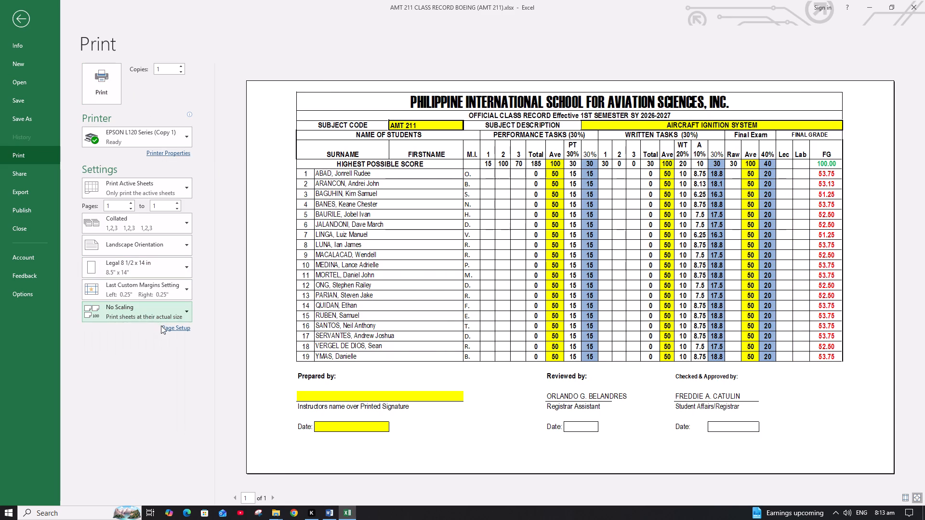
# Centre the final class record vertically instead of horizontally on the page and print it.
pyautogui.click(161, 325)
pyautogui.click(163, 328)
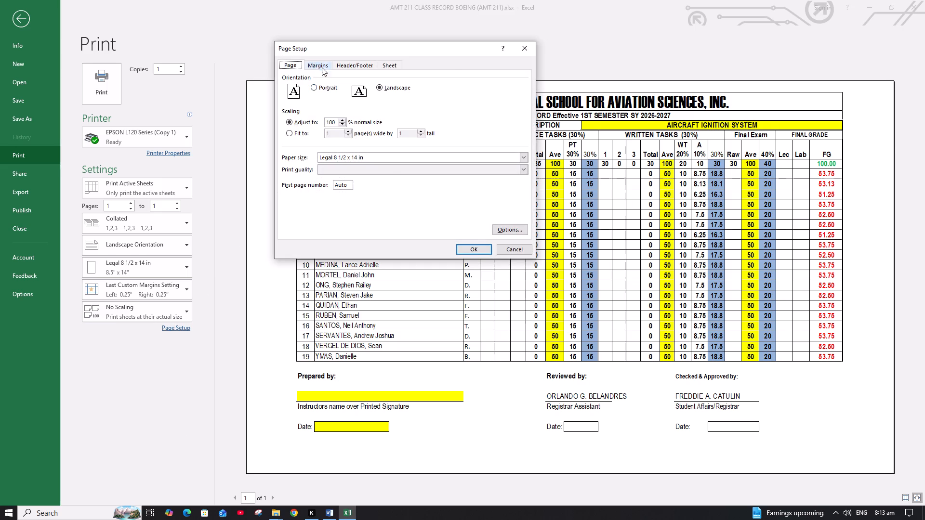
pyautogui.click(322, 65)
pyautogui.click(291, 198)
pyautogui.click(291, 207)
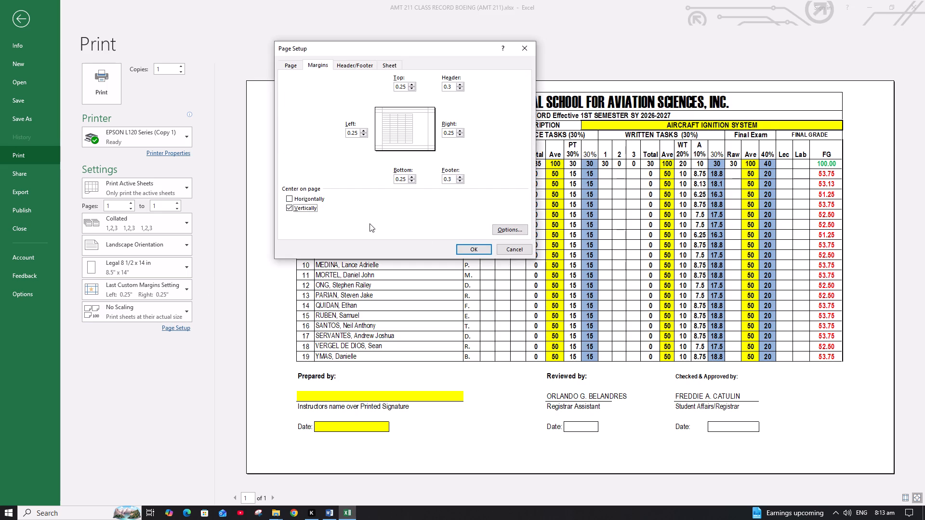
pyautogui.click(464, 249)
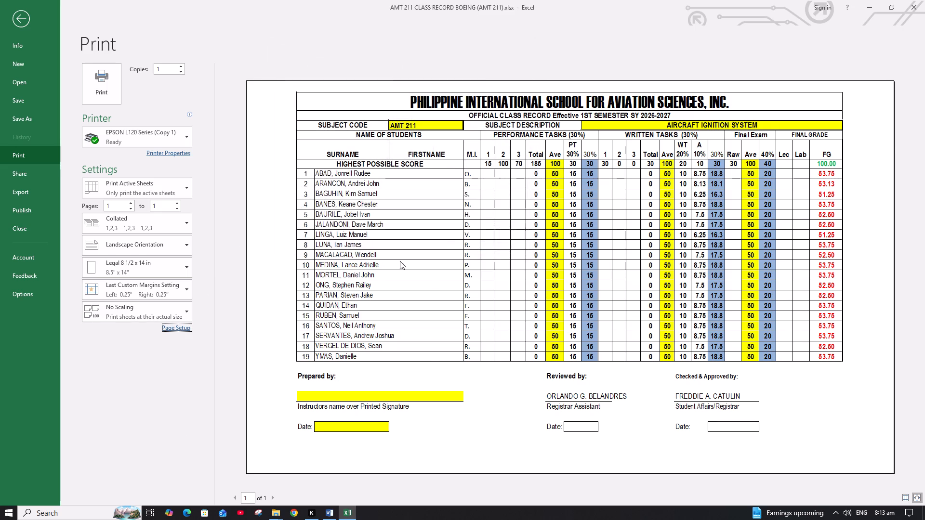
pyautogui.click(111, 94)
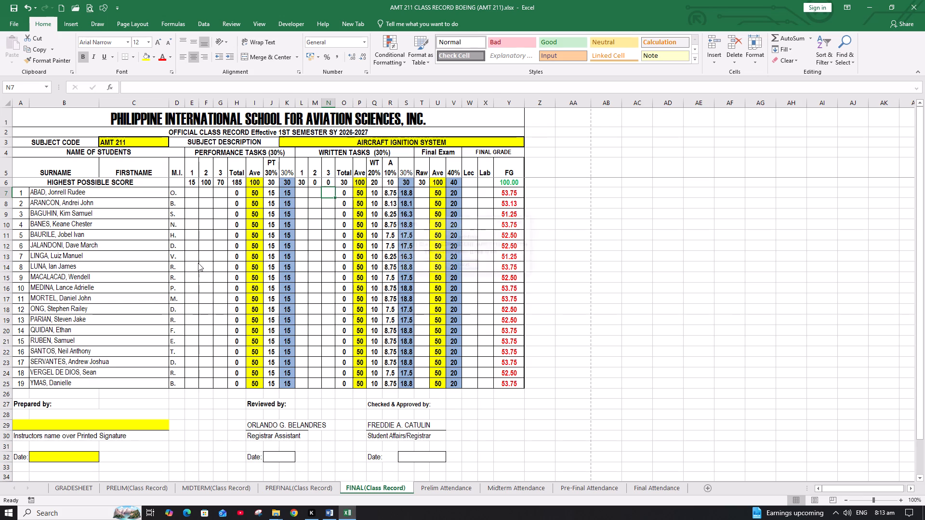
# Return to the GRADESHEET sheet and close the AMT 211 workbook, saving its changes.
pyautogui.click(65, 487)
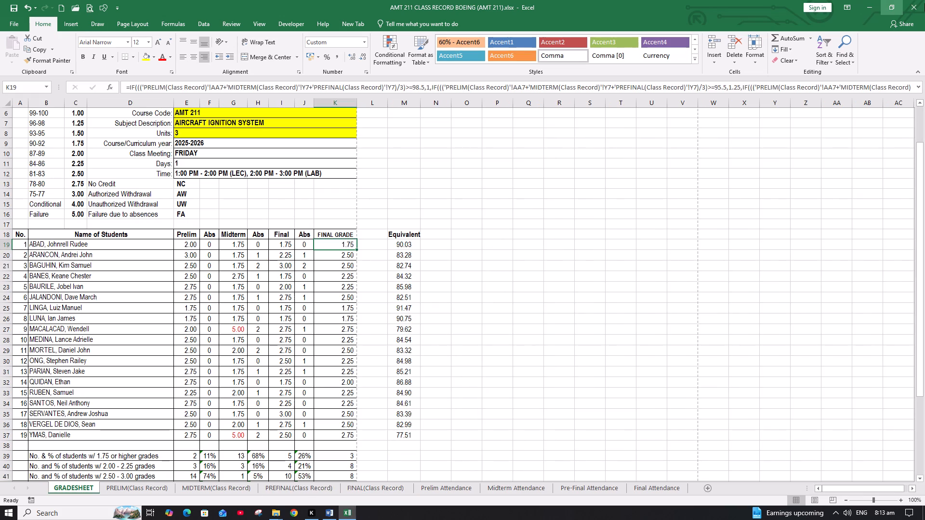
pyautogui.click(920, 6)
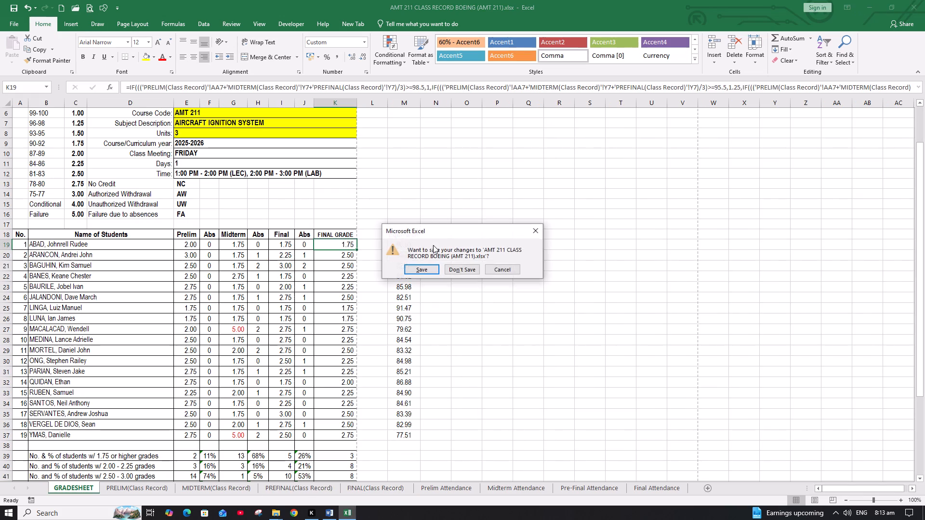
pyautogui.click(427, 268)
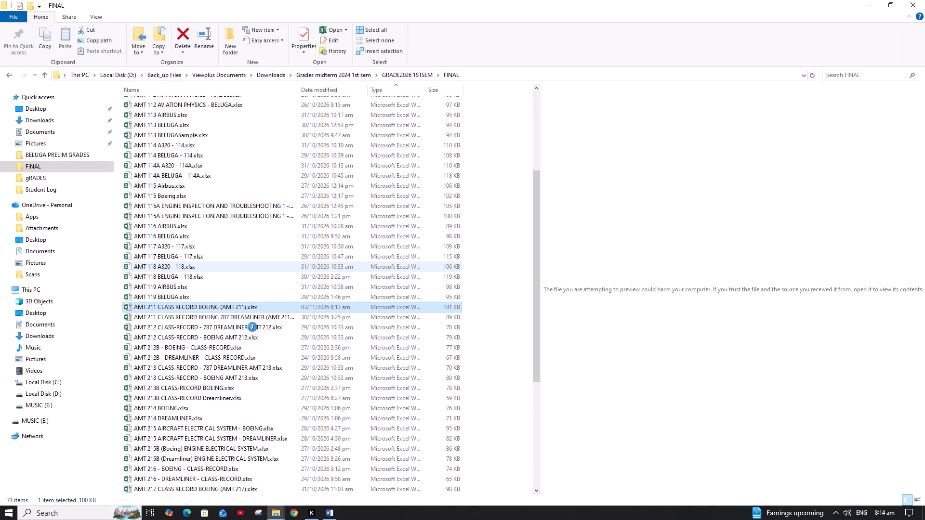
# Open "AMT 212 CLASS-RECORD - BOEING AMT 212.xlsx", enable editing, and select the first student's final grade on the GRADESHEET sheet.
pyautogui.doubleClick(170, 336)
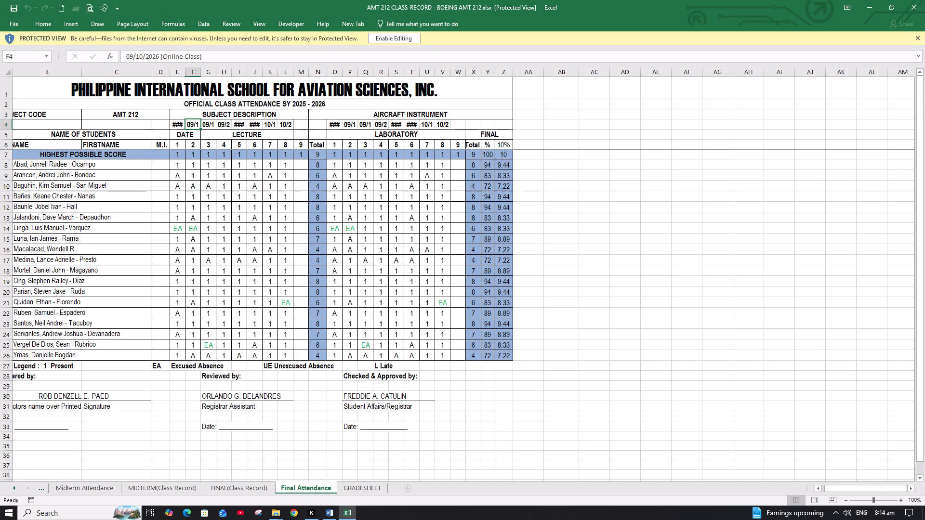
pyautogui.click(383, 41)
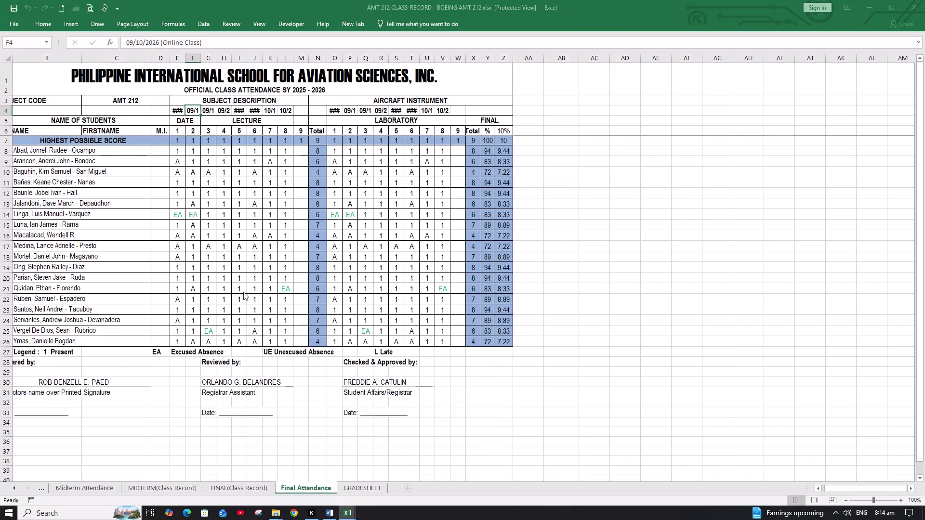
pyautogui.click(16, 490)
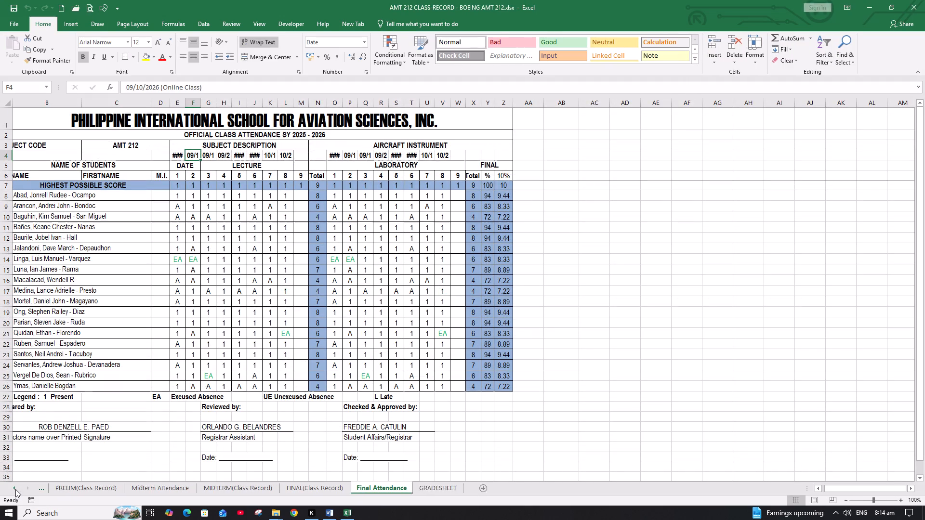
pyautogui.click(15, 489)
pyautogui.click(15, 489)
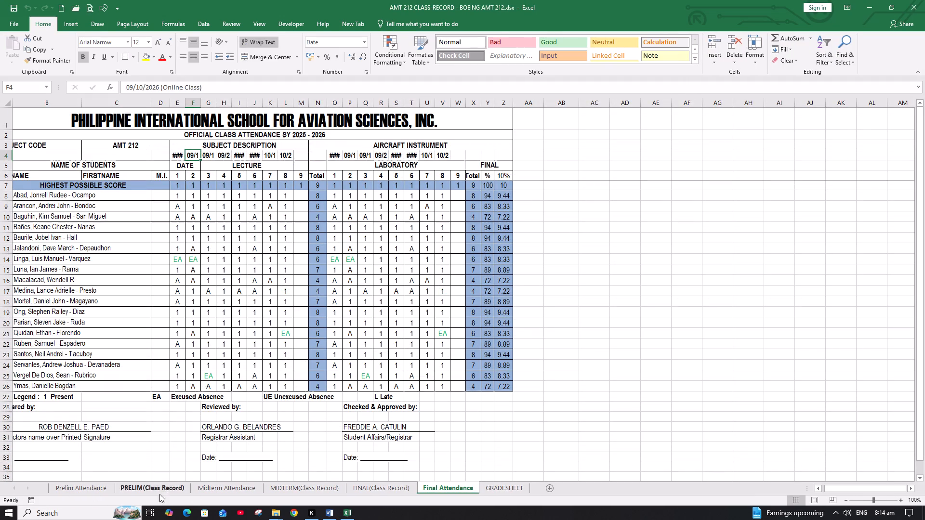
pyautogui.click(502, 485)
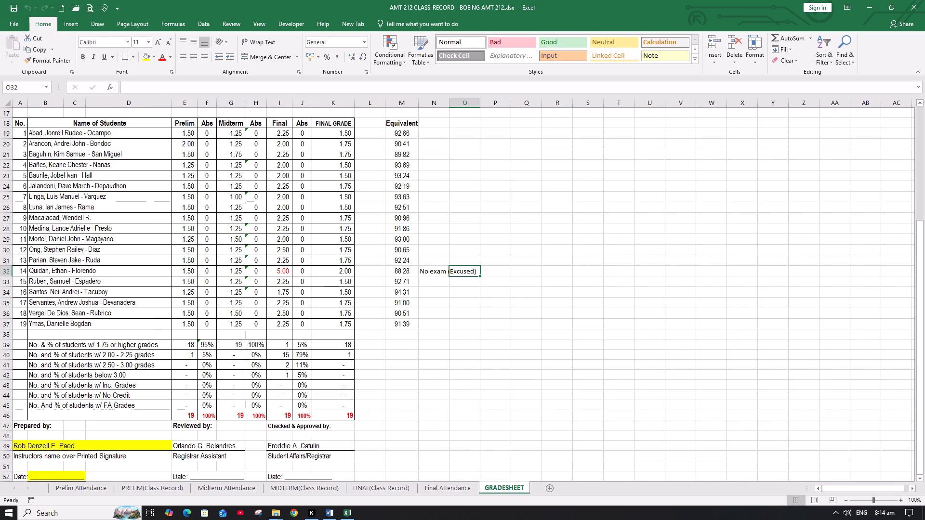
pyautogui.scroll(4, 379, 380)
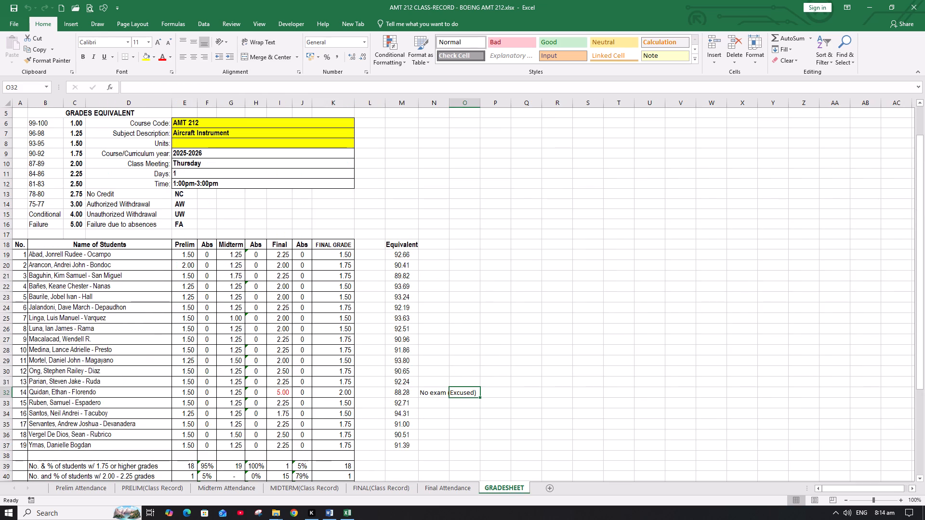
pyautogui.click(343, 253)
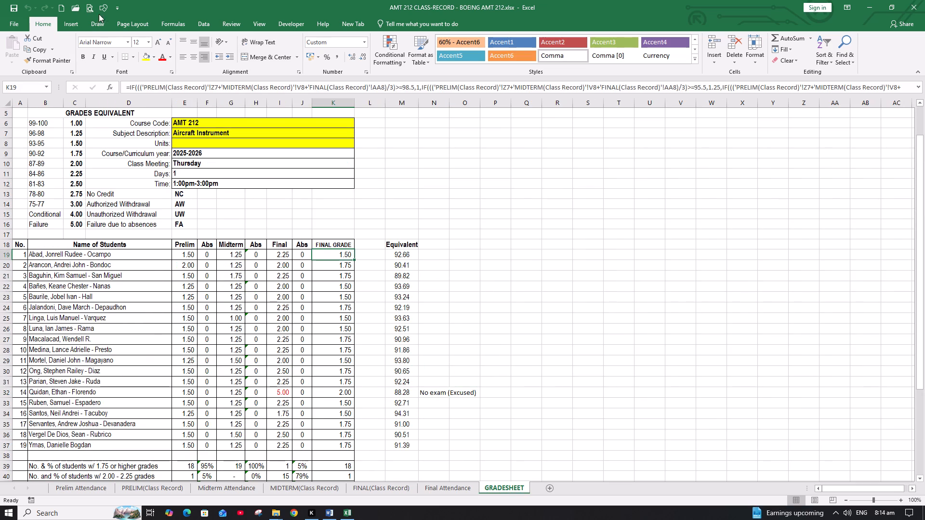
# Print only page 1 of the AMT 212 grade sheet on Legal 8.5 x 14 in paper with the last custom margins (0.25" left and right).
pyautogui.click(90, 9)
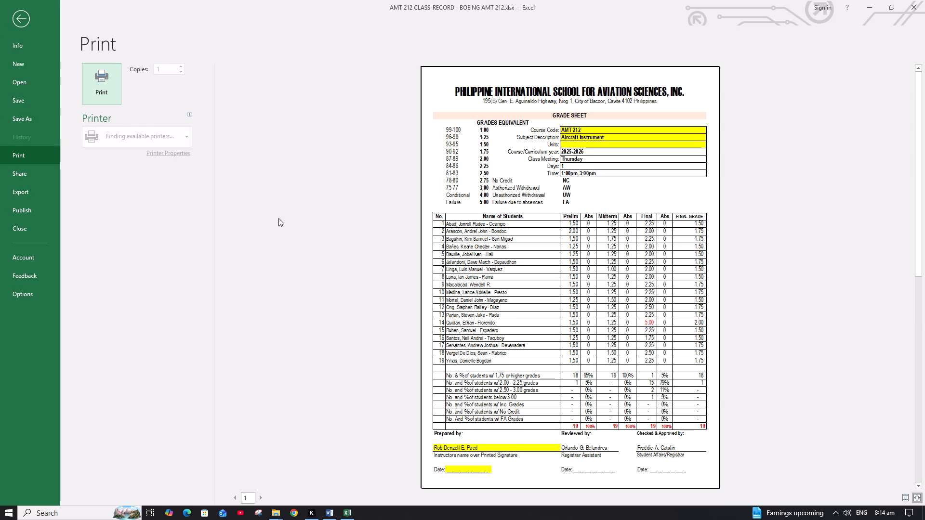
pyautogui.click(128, 267)
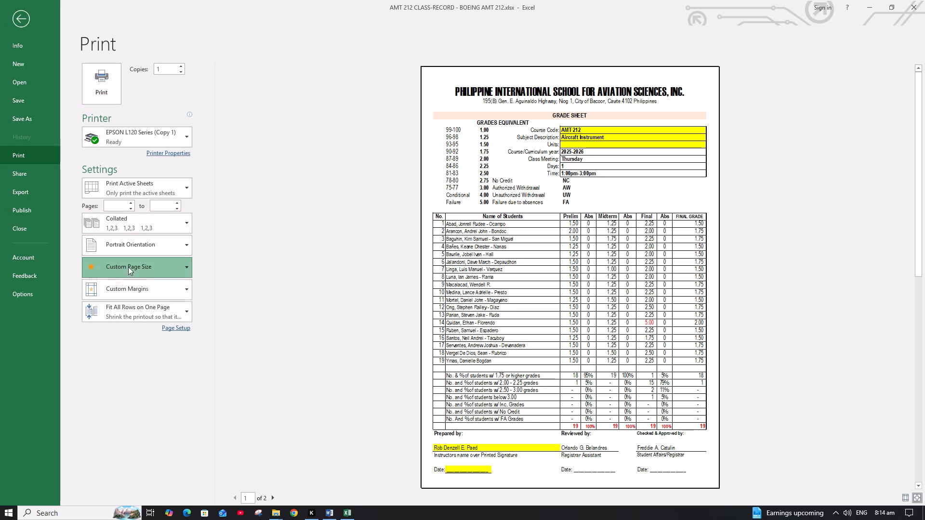
pyautogui.click(132, 334)
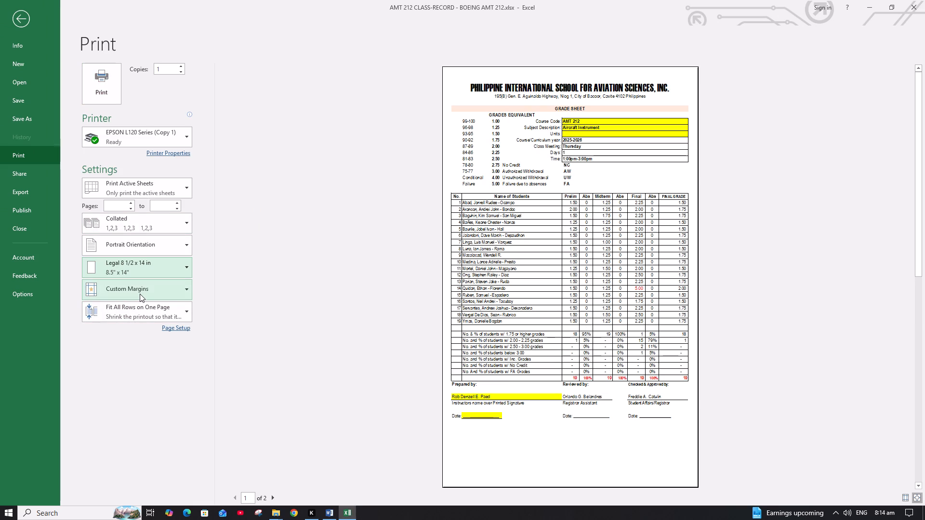
pyautogui.click(140, 294)
pyautogui.click(138, 327)
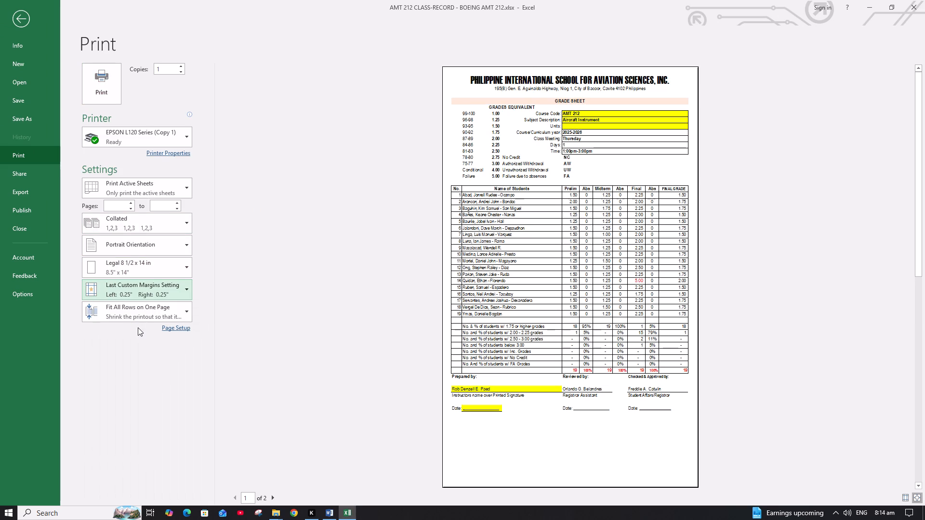
pyautogui.click(131, 202)
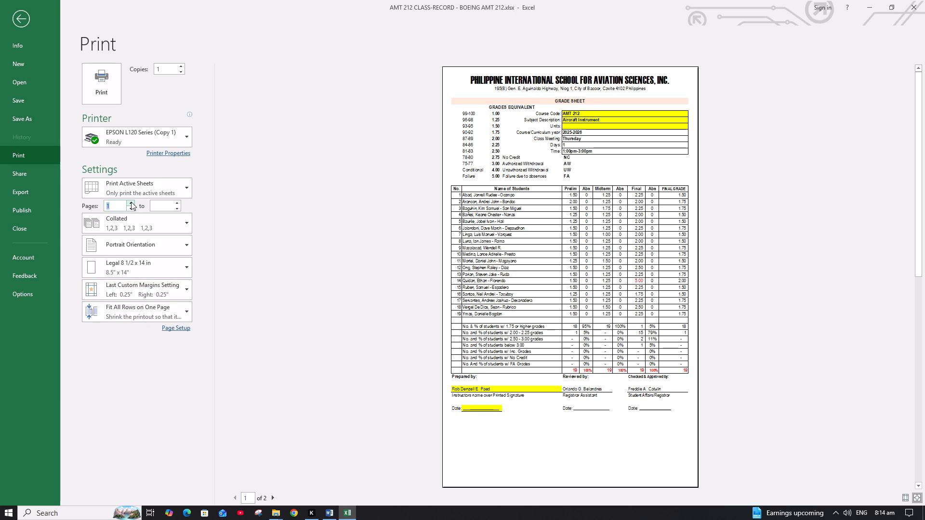
pyautogui.click(176, 202)
pyautogui.click(105, 77)
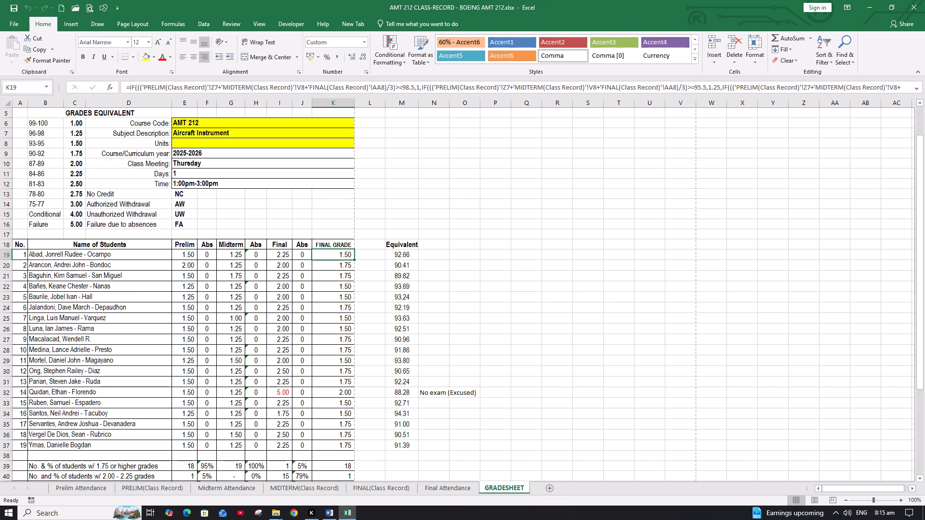
# Open the print preview of the AMT 212 FINAL(Class Record) sheet and set its paper size to Legal 8.5 x 14 in.
pyautogui.click(369, 485)
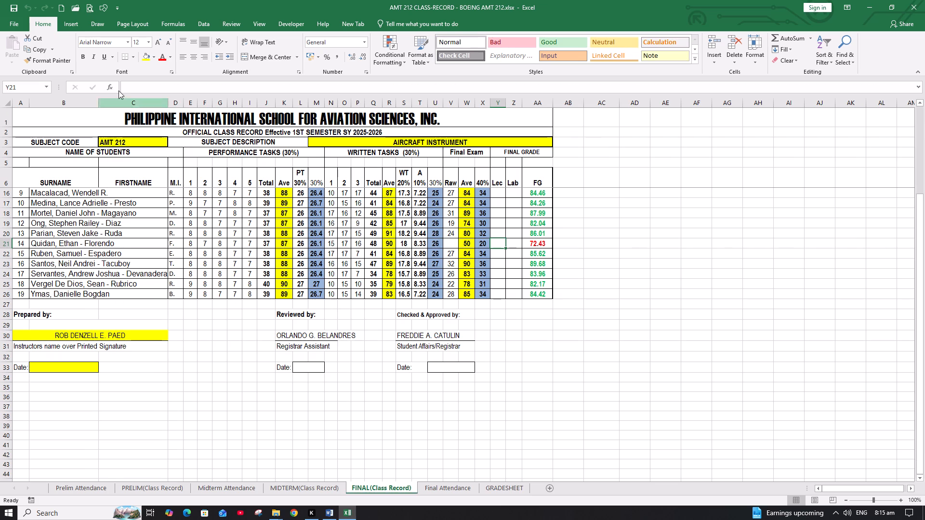
pyautogui.click(92, 11)
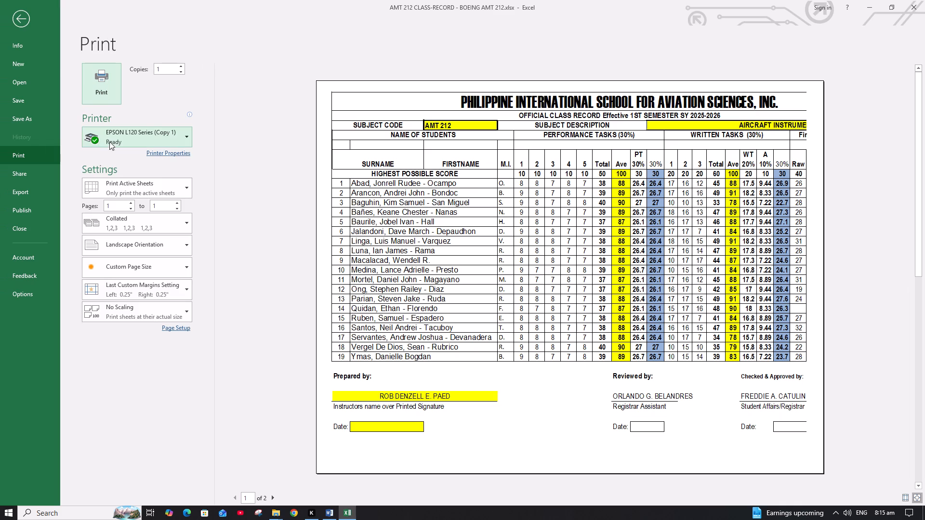
pyautogui.click(140, 266)
pyautogui.click(143, 325)
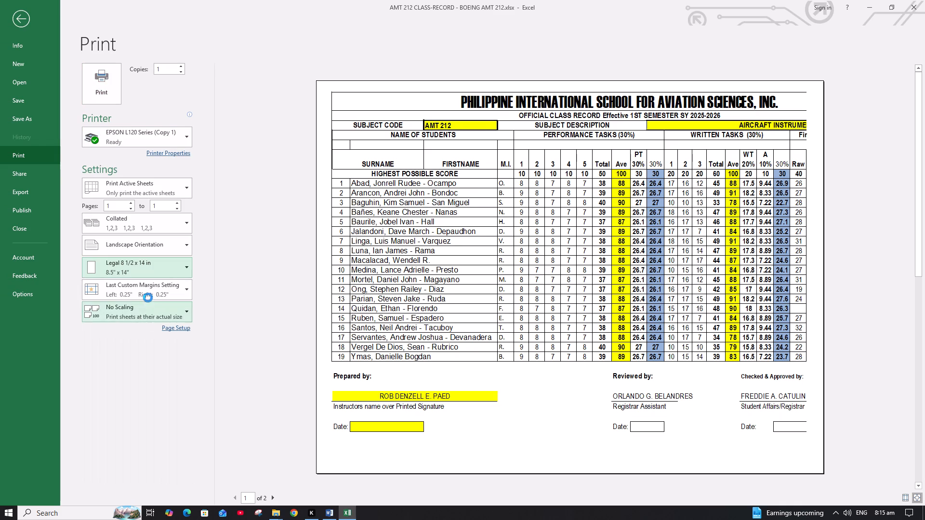
pyautogui.click(148, 296)
pyautogui.click(148, 296)
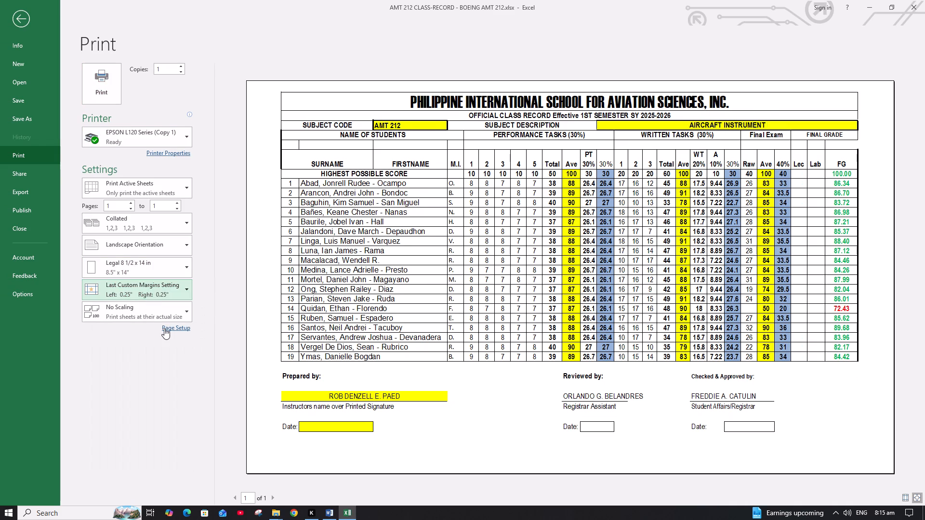
# Centre the AMT 212 final class record vertically instead of horizontally on the page.
pyautogui.click(164, 328)
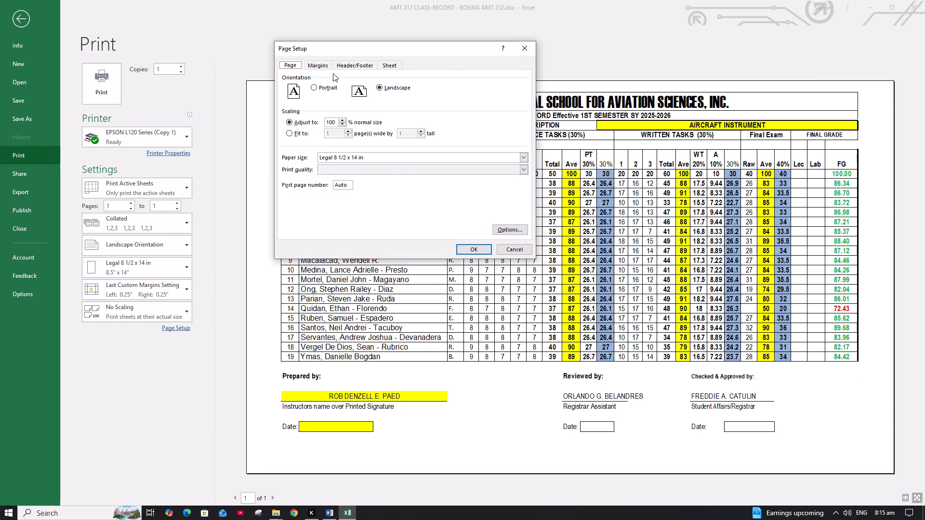
pyautogui.click(328, 67)
pyautogui.click(302, 202)
pyautogui.click(302, 209)
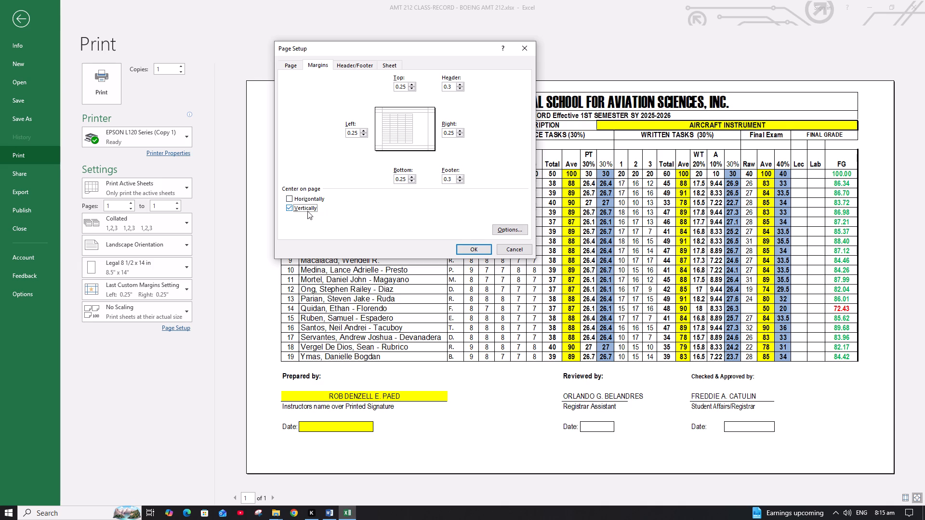
pyautogui.click(486, 248)
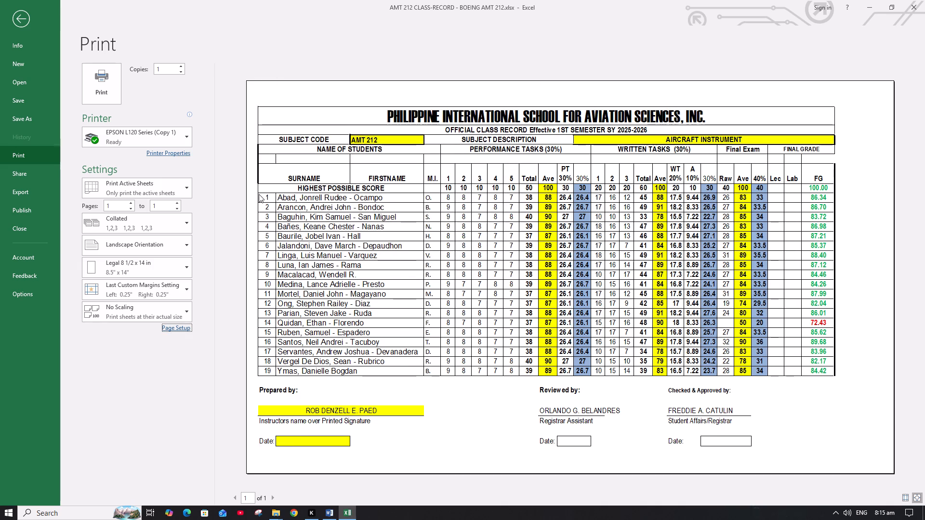
# Print the AMT 212 final class record on the EPSON L120 Series (Copy 1) printer.
pyautogui.click(106, 87)
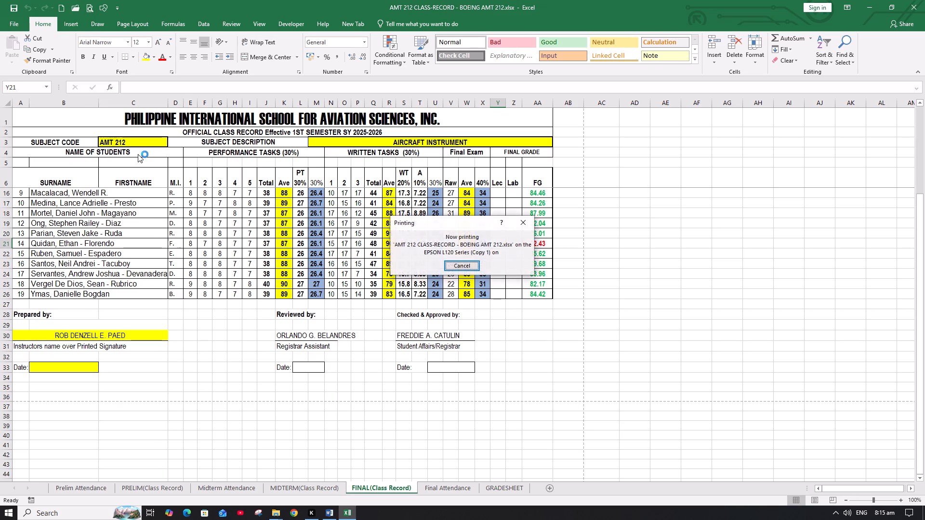
# Return to the GRADESHEET sheet of the AMT 212 Boeing workbook and close the workbook, saving its changes.
pyautogui.click(496, 489)
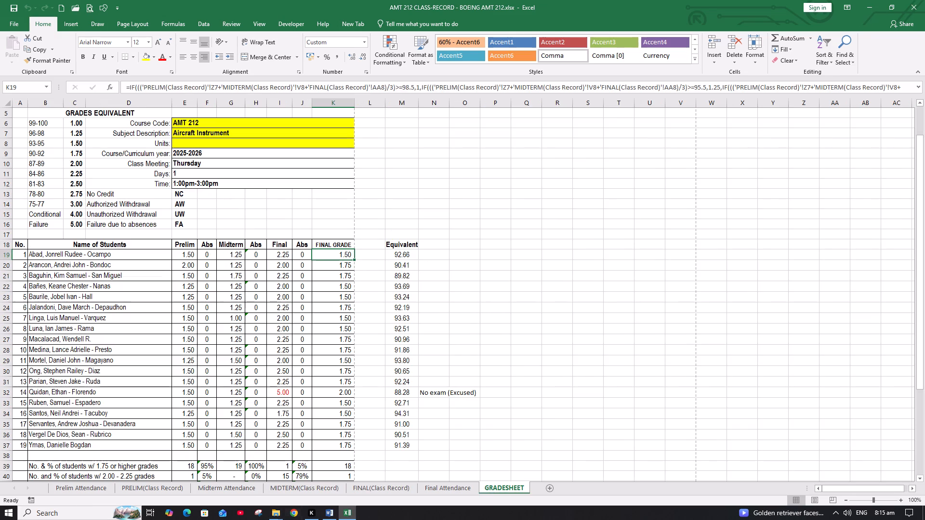
pyautogui.click(911, 6)
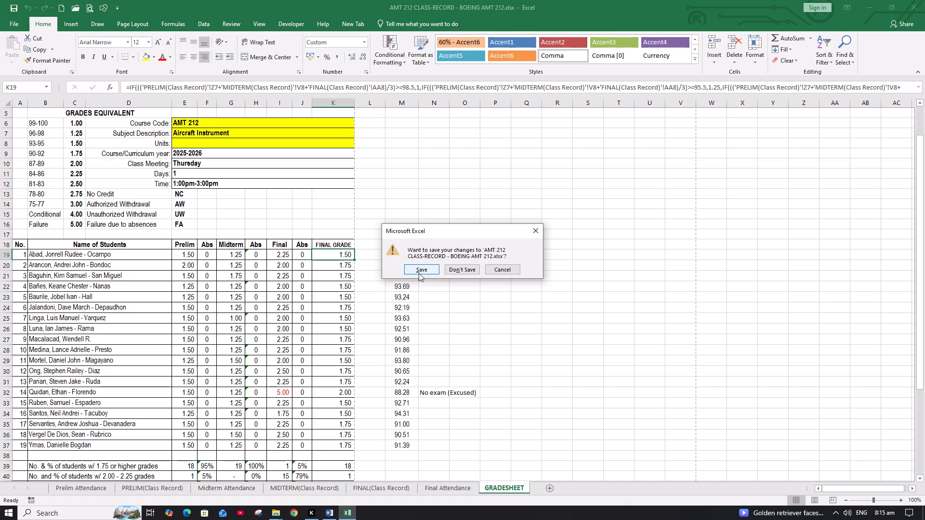
pyautogui.click(419, 273)
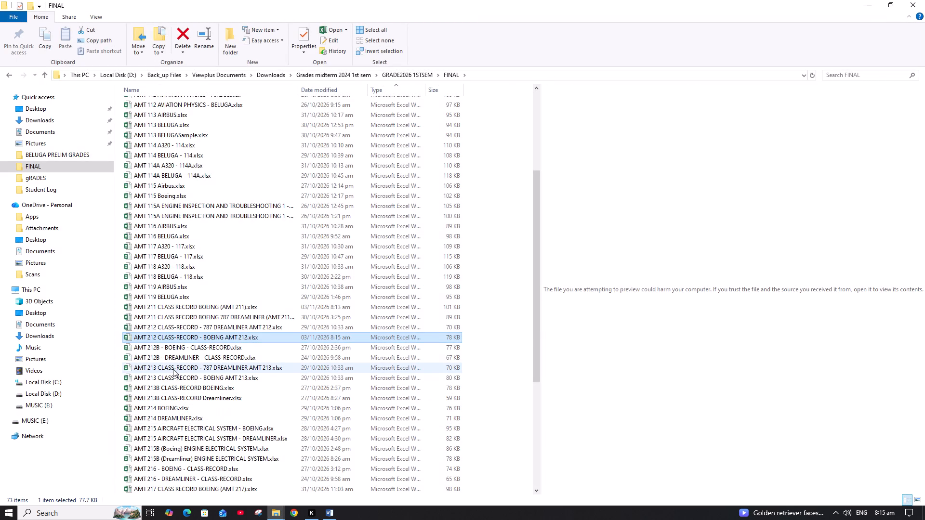
# Check the subject list in the 2nd Year Boeing registration form, and open "AMT 213 CLASS-RECORD - BOEING AMT 213.xlsx" from the FINAL folder.
pyautogui.click(328, 517)
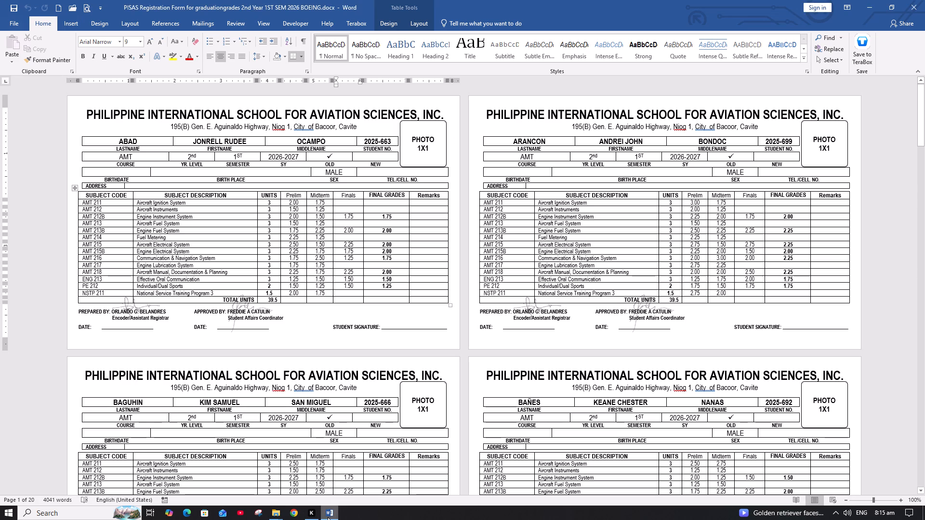
pyautogui.click(328, 517)
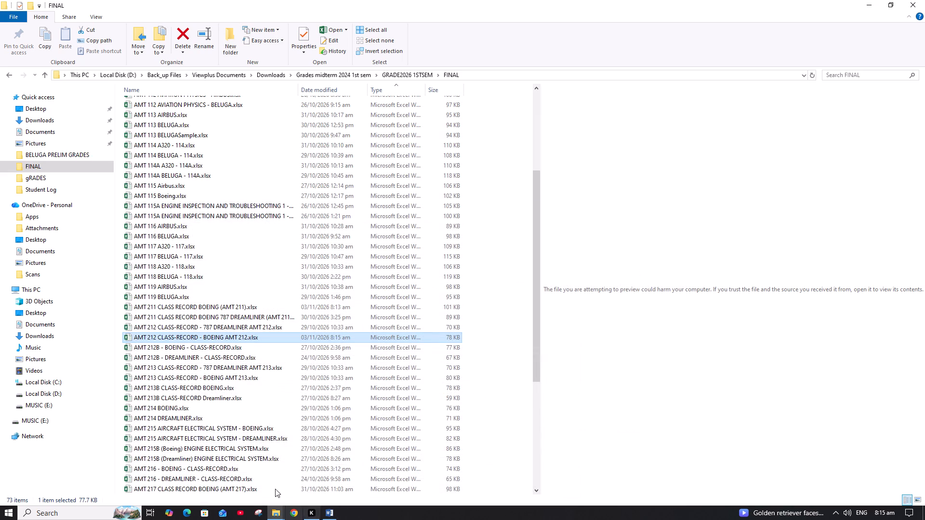
pyautogui.doubleClick(176, 380)
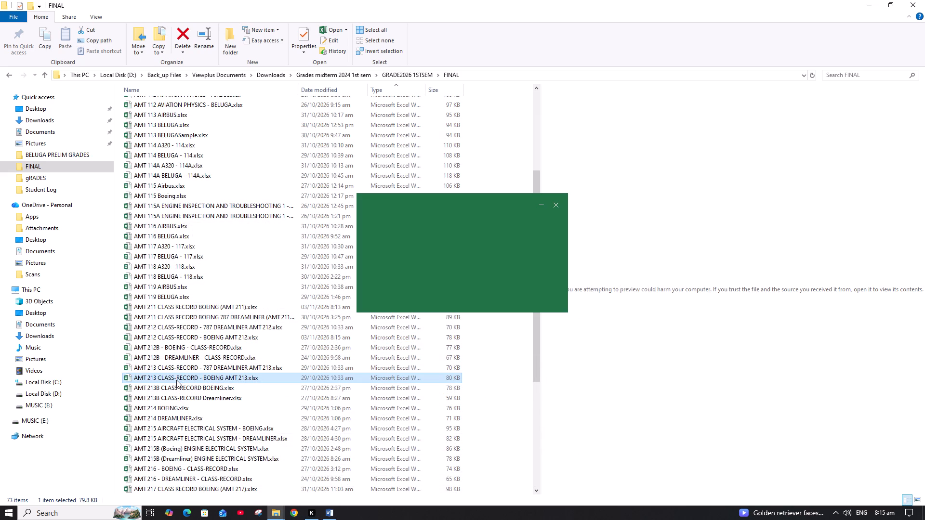
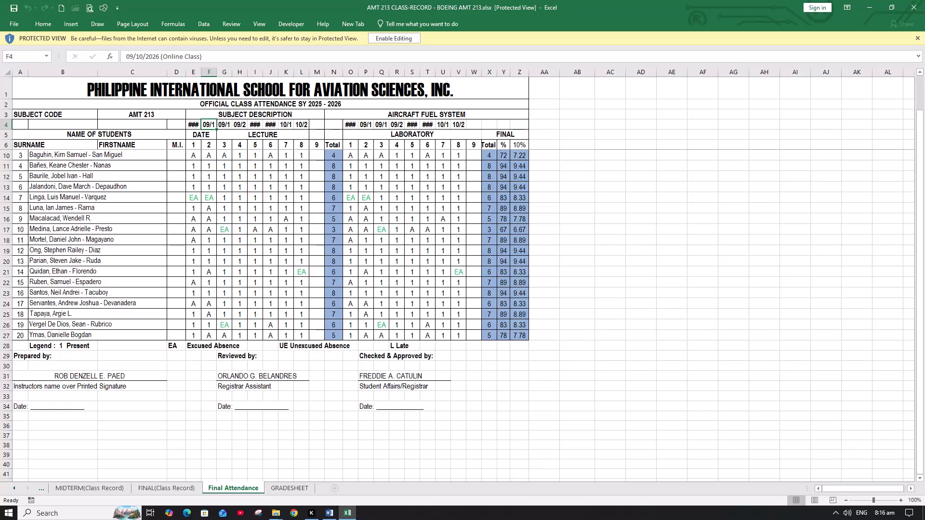
# Enable editing in the AMT 213 workbook and set its GRADESHEET to print on Legal 8 1/2 x 14 in paper with the last custom margins.
pyautogui.click(396, 38)
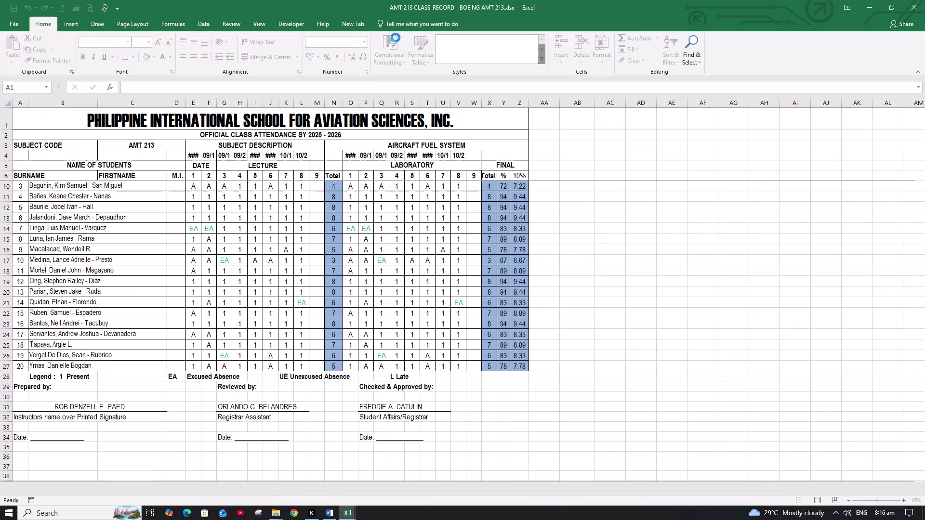
pyautogui.click(287, 493)
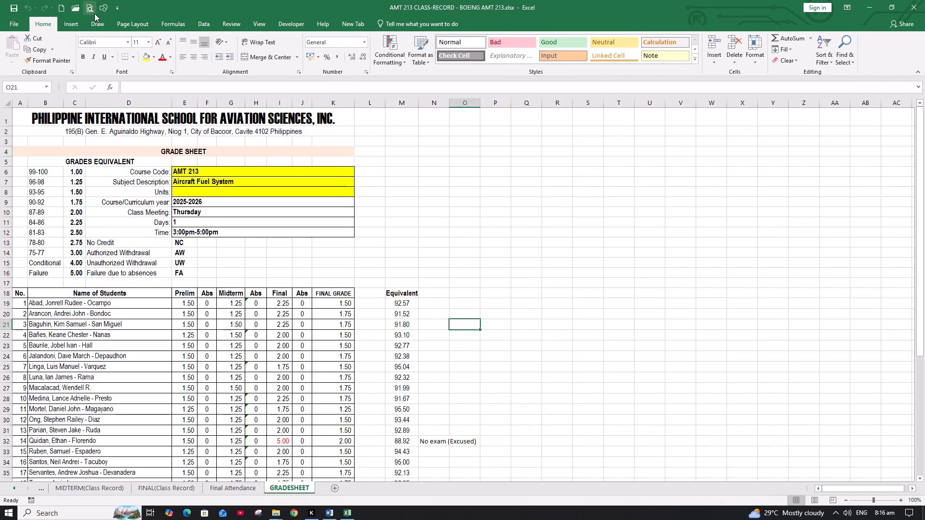
pyautogui.click(92, 11)
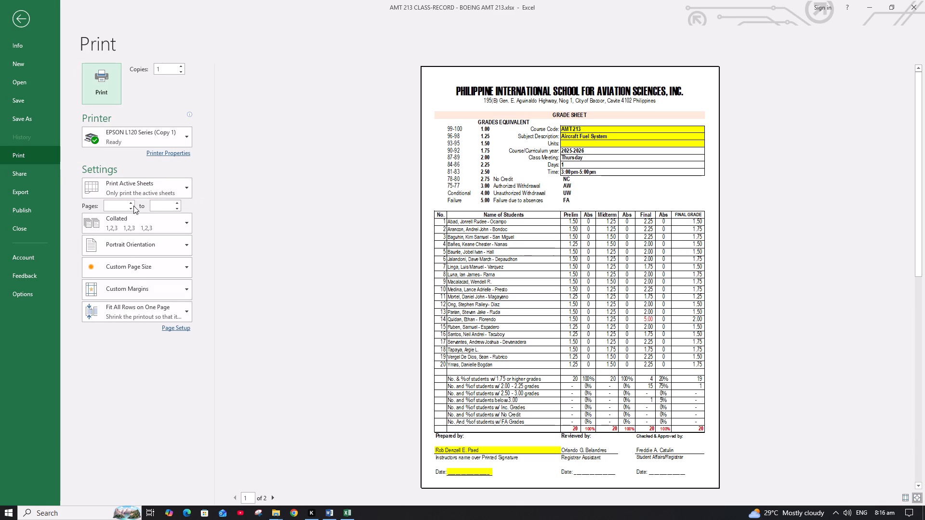
pyautogui.click(134, 271)
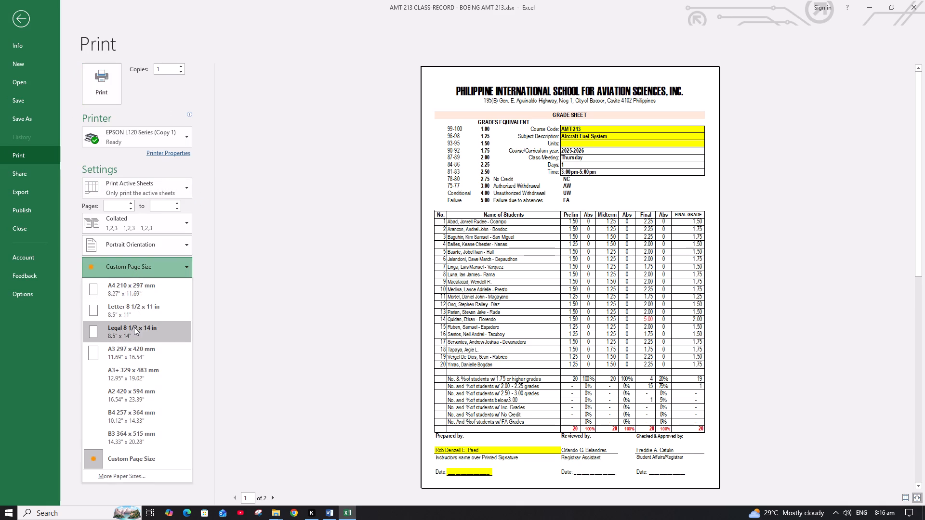
pyautogui.click(133, 331)
pyautogui.click(138, 293)
pyautogui.click(135, 322)
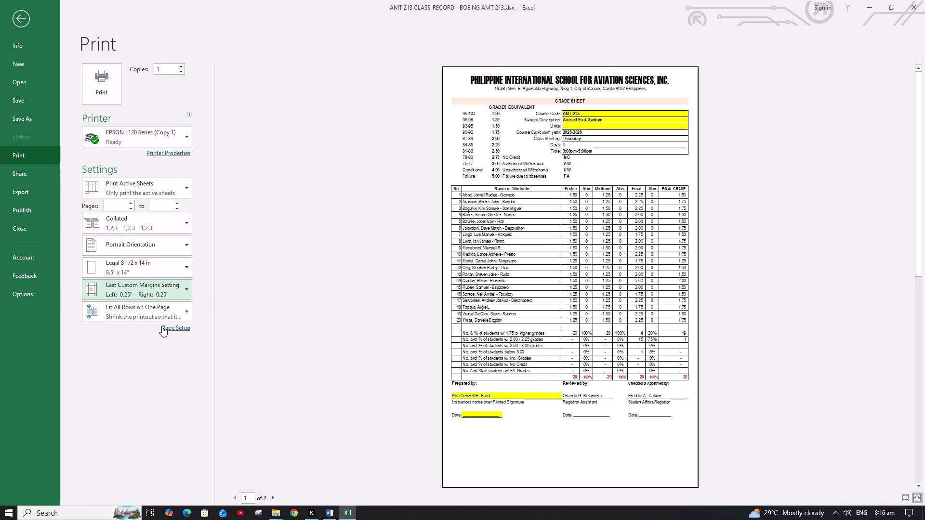
pyautogui.scroll(-1, 515, 297)
pyautogui.scroll(2, 515, 297)
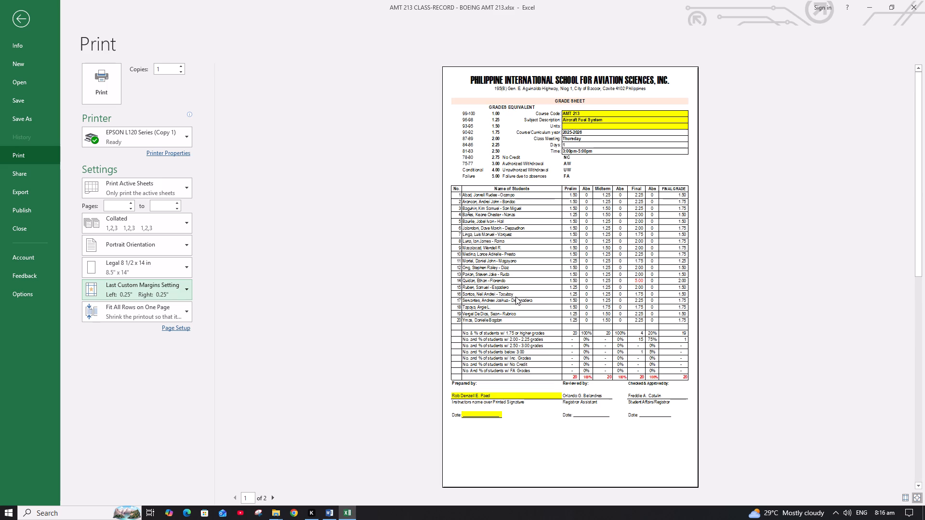
# Print only page 1 of the AMT 213 grade sheet on the EPSON L120 Series (Copy 1) printer.
pyautogui.click(130, 203)
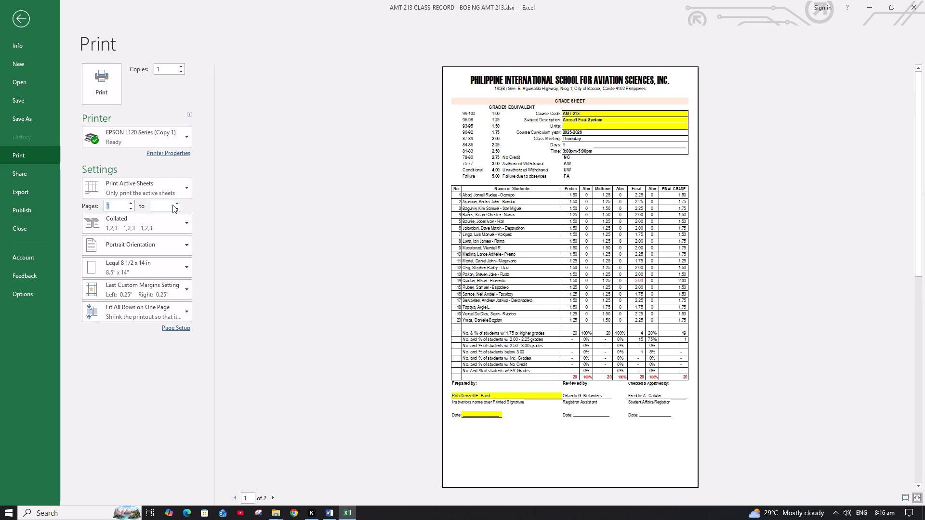
pyautogui.click(172, 205)
pyautogui.click(106, 88)
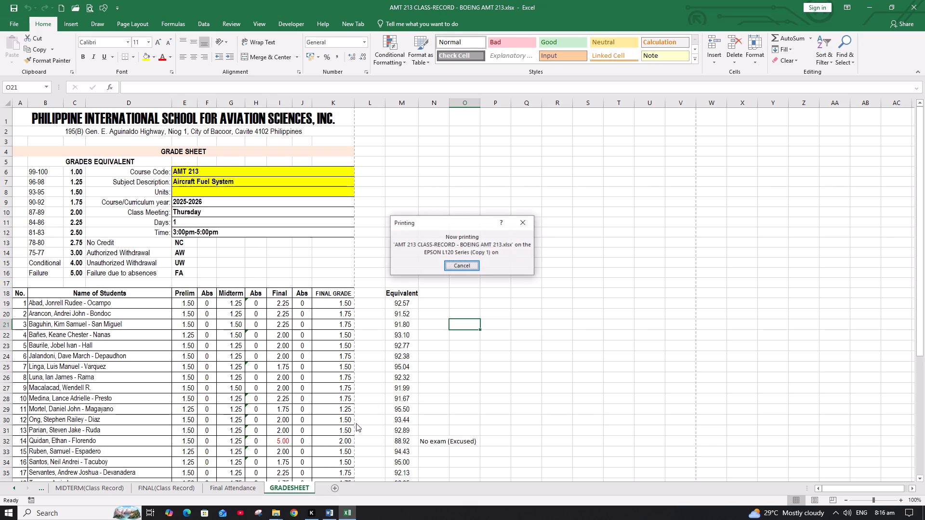
# Set the AMT 213 FINAL(Class Record) sheet to print on Legal 8 1/2 x 14 in paper with the last custom margins.
pyautogui.click(150, 492)
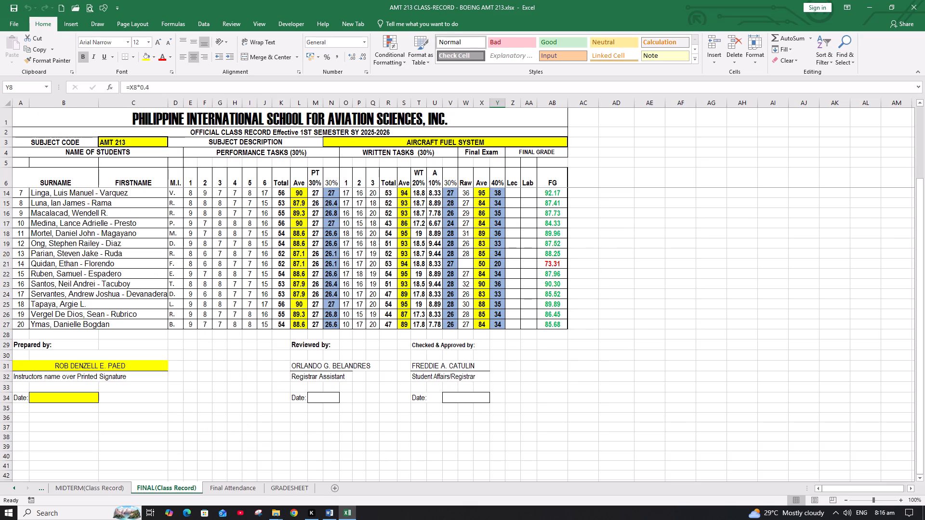
pyautogui.click(93, 12)
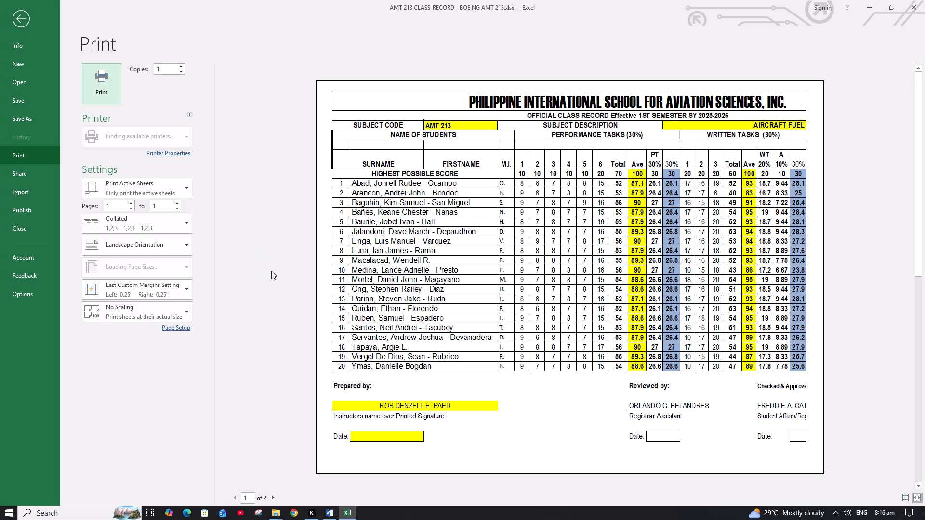
pyautogui.click(147, 273)
pyautogui.click(137, 335)
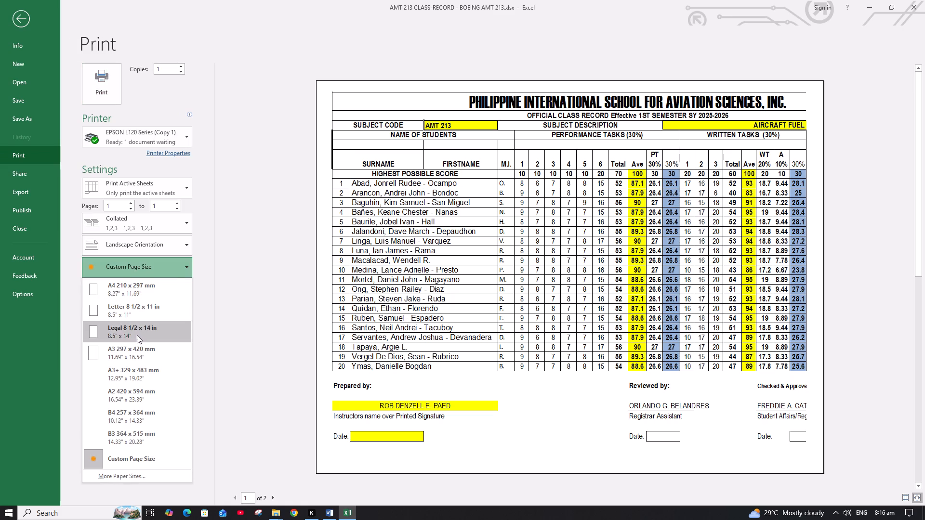
pyautogui.click(144, 296)
pyautogui.click(141, 327)
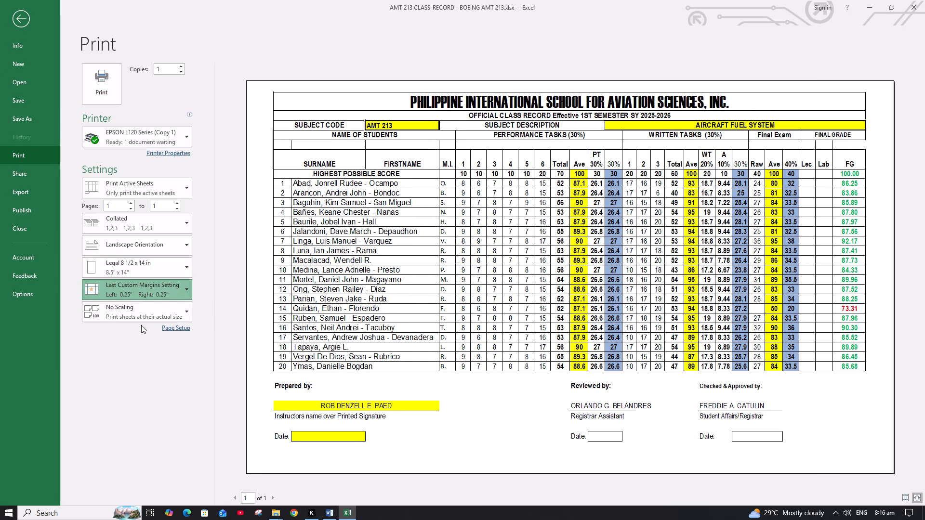
# Centre the AMT 213 final class record vertically instead of horizontally on the page.
pyautogui.click(182, 329)
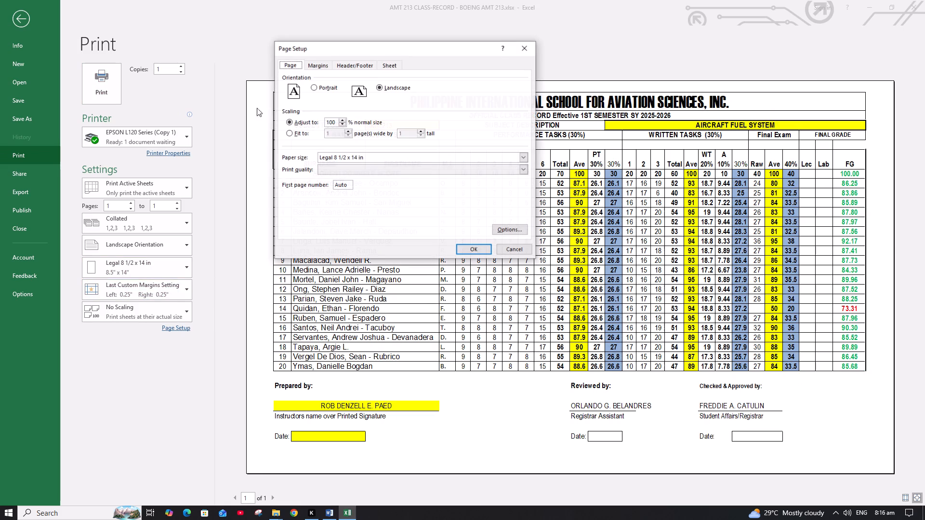
pyautogui.click(318, 68)
pyautogui.click(304, 200)
pyautogui.click(303, 209)
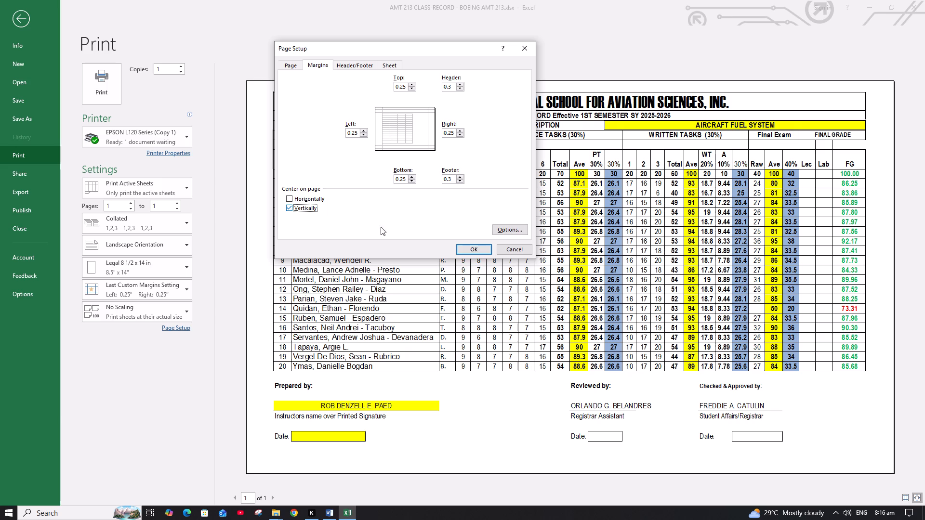
pyautogui.click(481, 248)
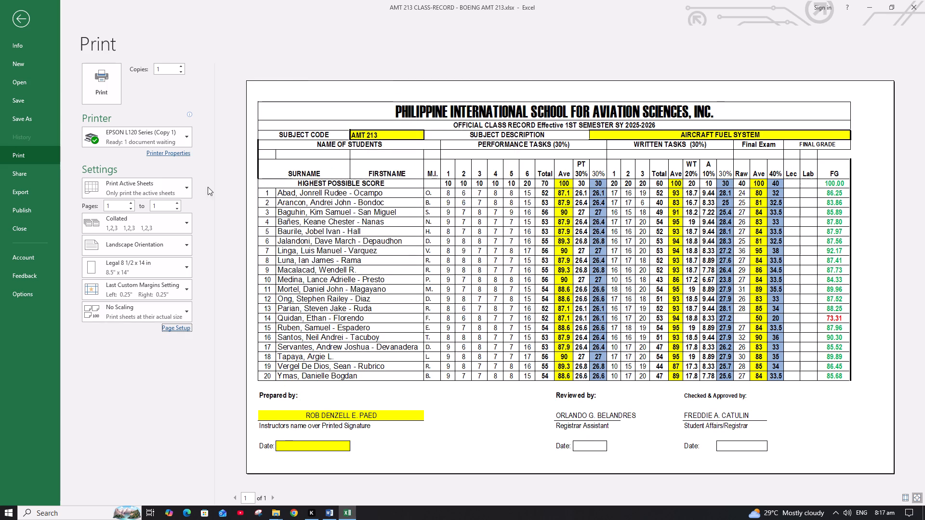
# Print the AMT 213 final class record on the EPSON L120 Series (Copy 1) printer.
pyautogui.click(101, 88)
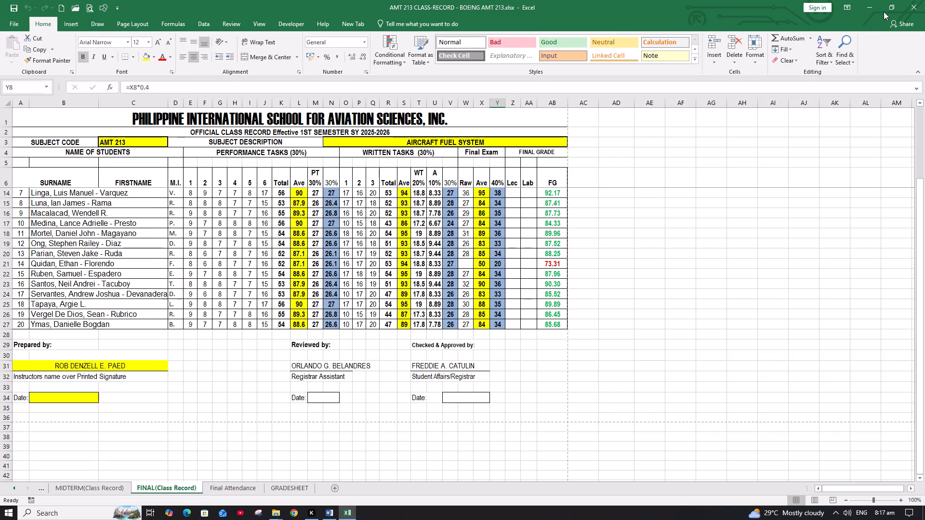
# Close the AMT 213 Boeing workbook, saving its changes.
pyautogui.click(908, 9)
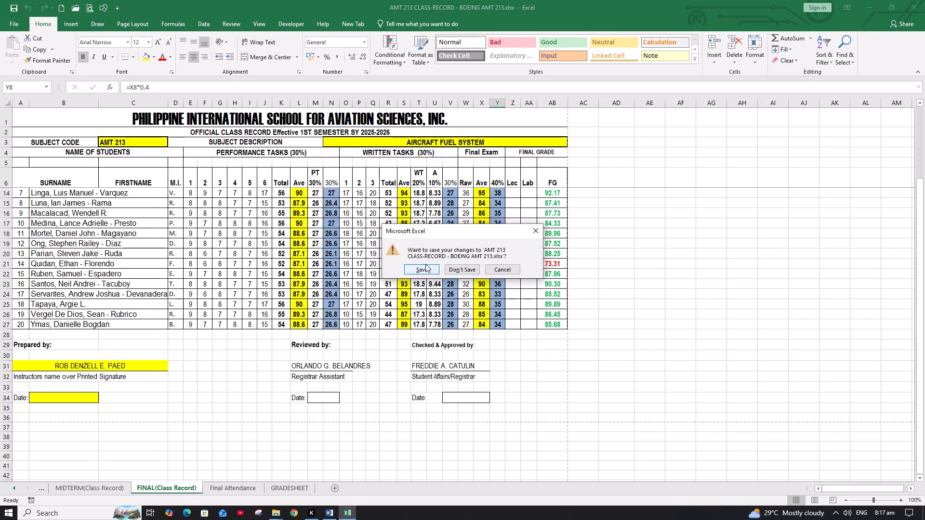
pyautogui.click(425, 264)
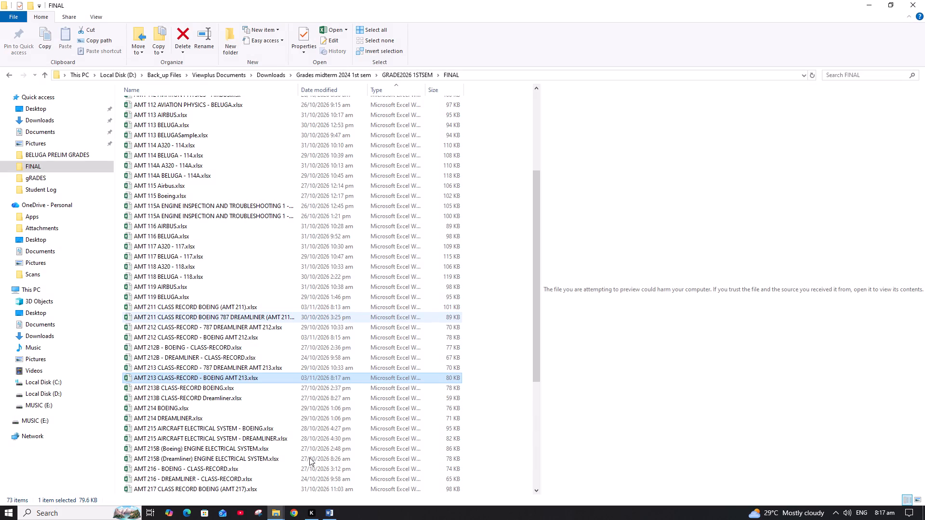
# Check the subject list in the 2nd Year Boeing registration form, and open "AMT 214 BOEING.xlsx" from the FINAL folder for editing.
pyautogui.click(328, 515)
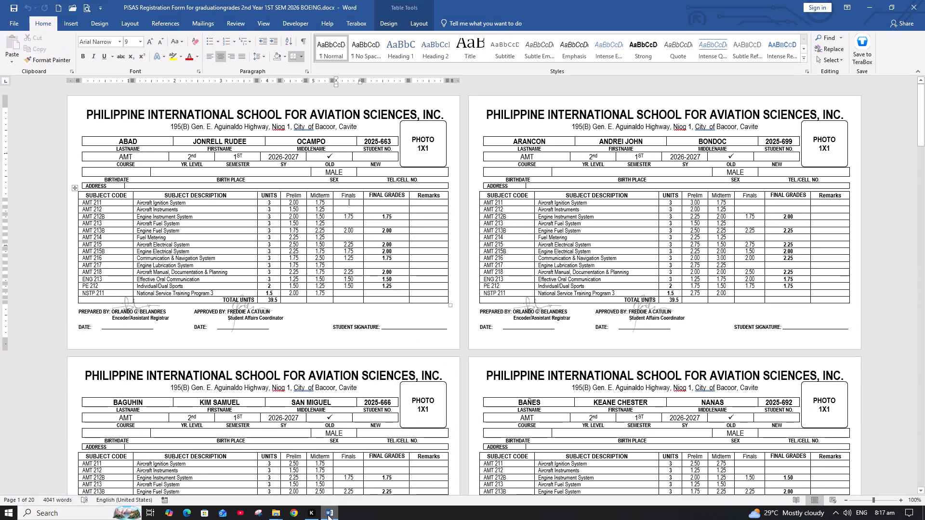
pyautogui.click(328, 515)
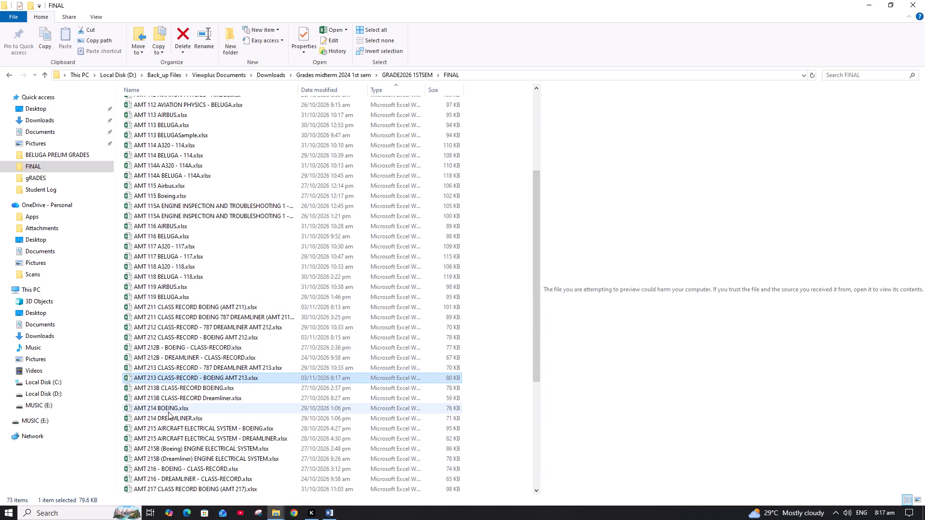
pyautogui.doubleClick(169, 407)
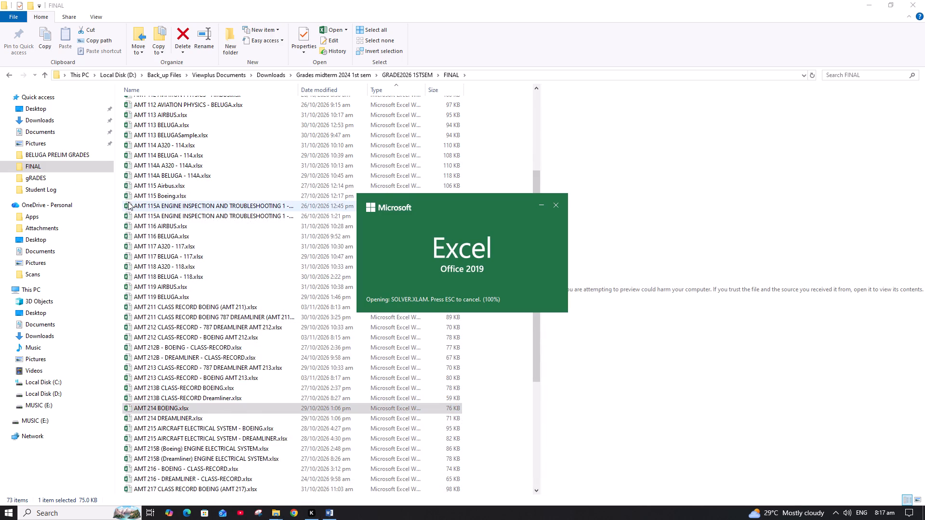
pyautogui.click(382, 38)
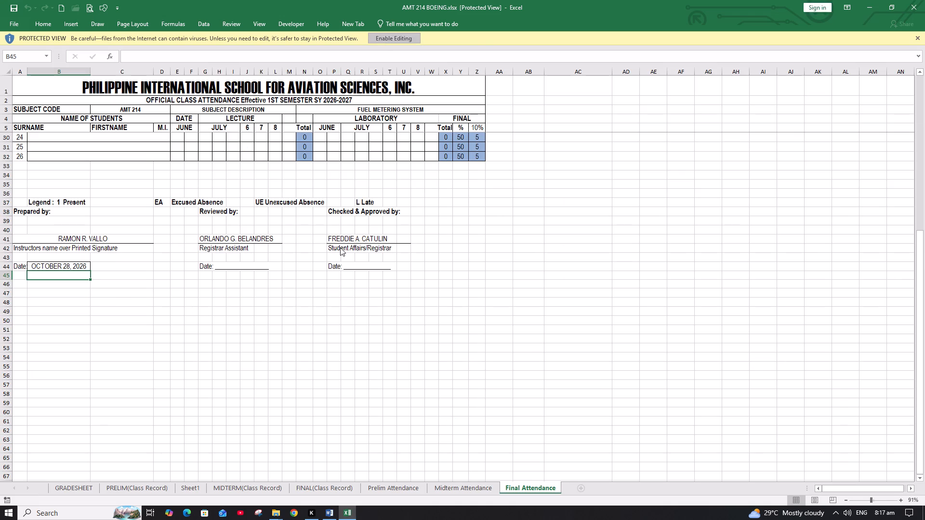
# Left-align and middle-align the instructor's name under "Prepared by" in cell A60 of the AMT 214 GRADESHEET.
pyautogui.click(71, 488)
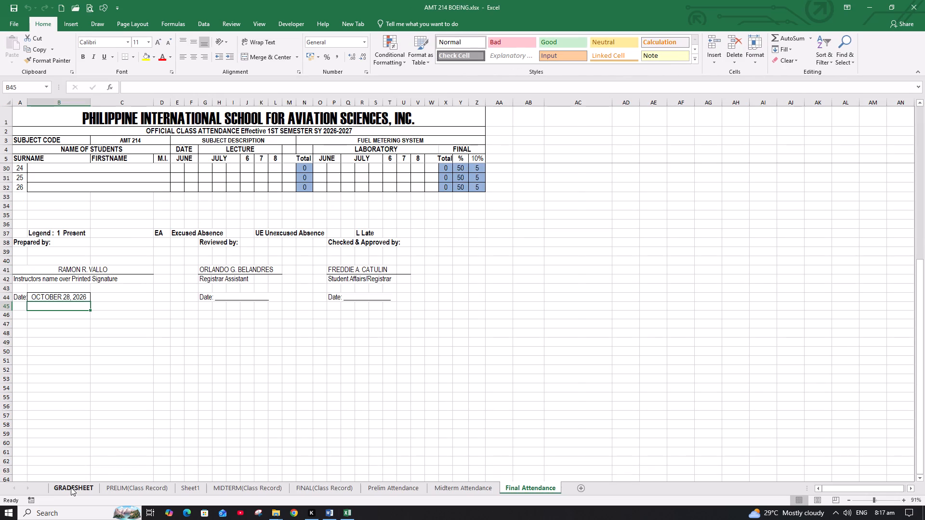
pyautogui.scroll(10, 160, 365)
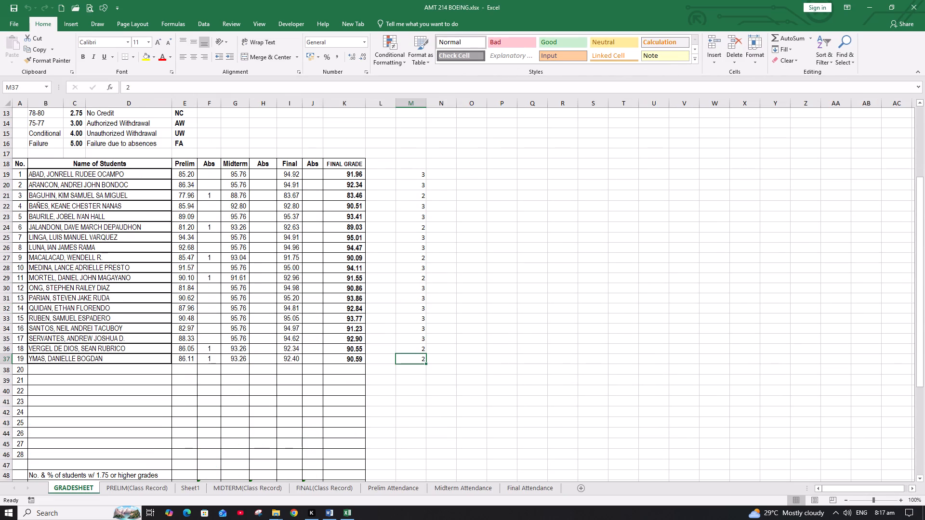
pyautogui.scroll(-8, 160, 365)
pyautogui.scroll(1, 160, 365)
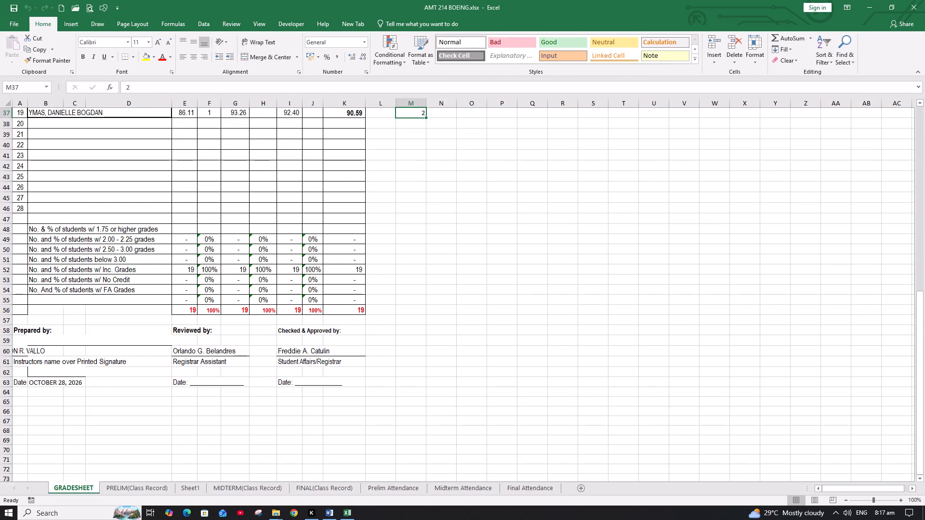
pyautogui.click(16, 381)
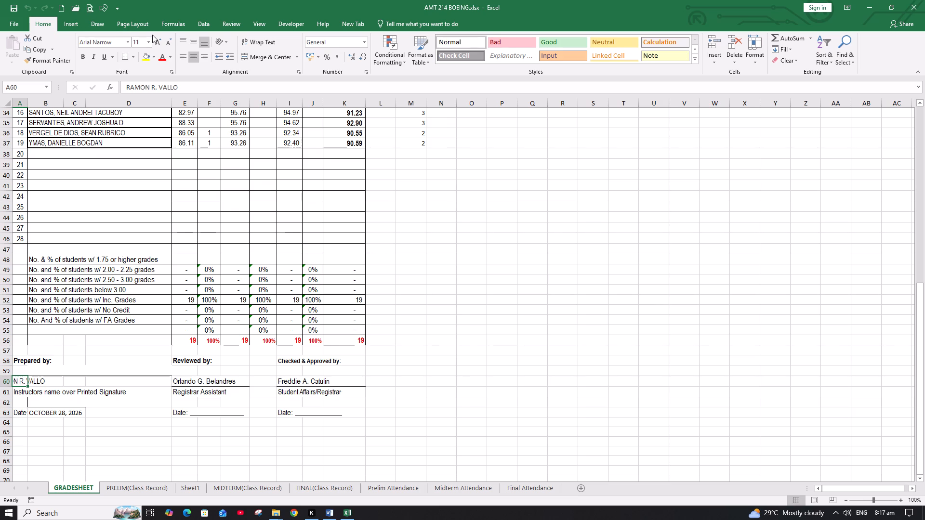
pyautogui.click(184, 55)
pyautogui.click(196, 43)
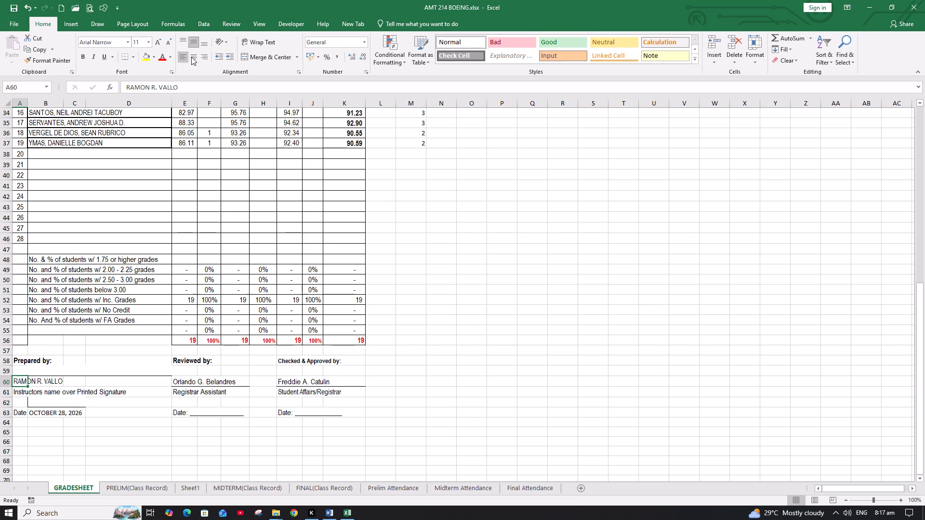
pyautogui.click(132, 281)
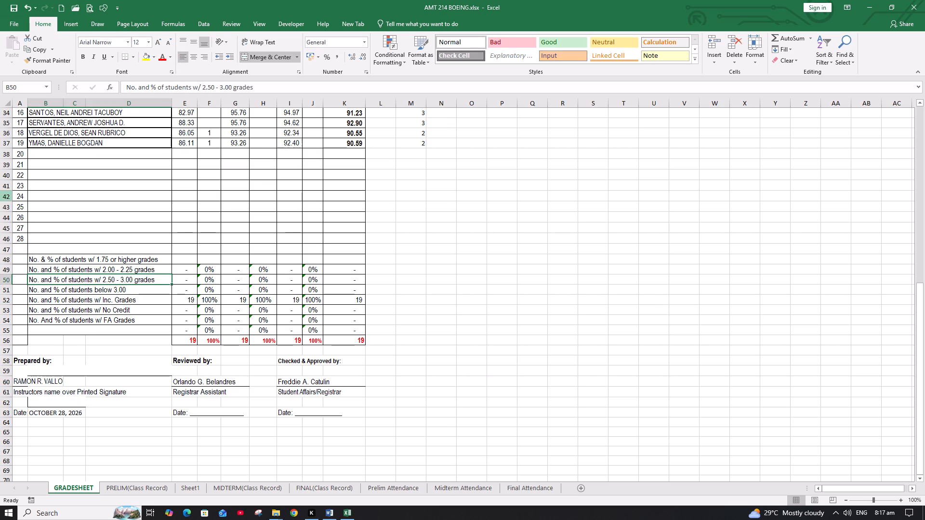
# Delete the unused rows 39 to 47, from student number 21 down to the grade summary, in the AMT 214 GRADESHEET.
pyautogui.moveTo(8, 163); pyautogui.dragTo(8, 223)
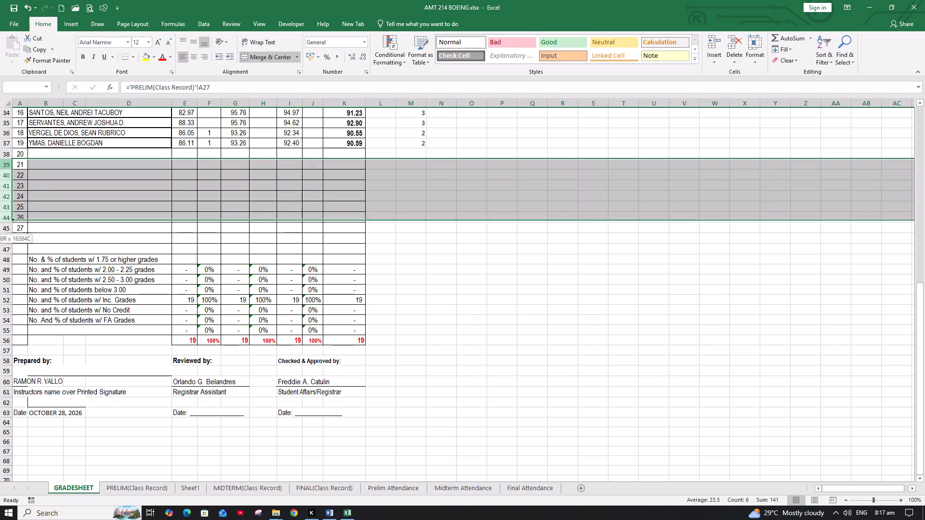
pyautogui.moveTo(8, 223); pyautogui.dragTo(7, 245)
pyautogui.rightClick(7, 245)
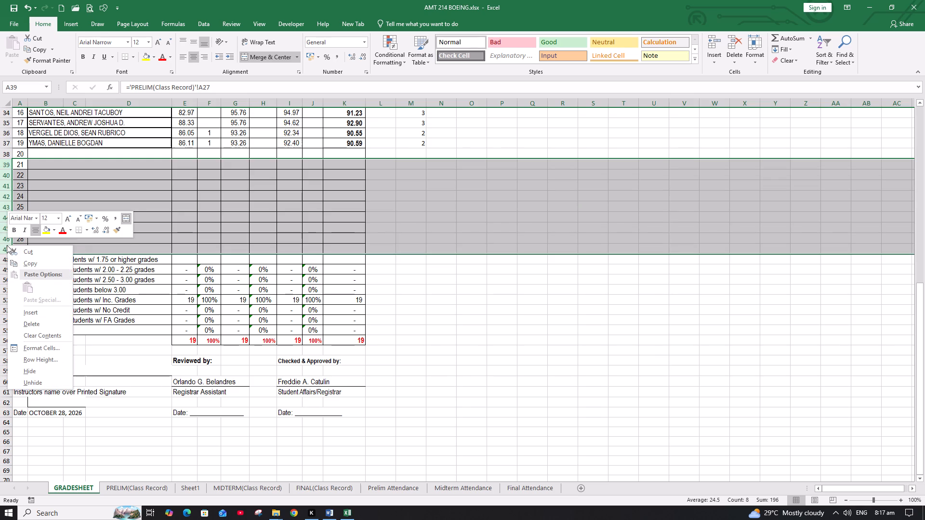
pyautogui.click(38, 325)
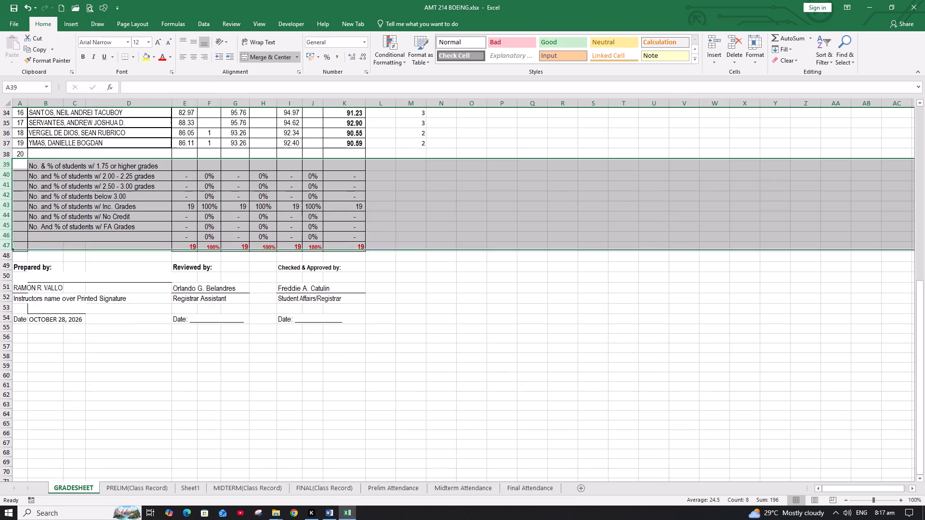
pyautogui.click(147, 235)
# Create a copy of the GRADESHEET sheet in the AMT 214 BOEING workbook, placed before the original GRADESHEET.
pyautogui.scroll(10, 147, 235)
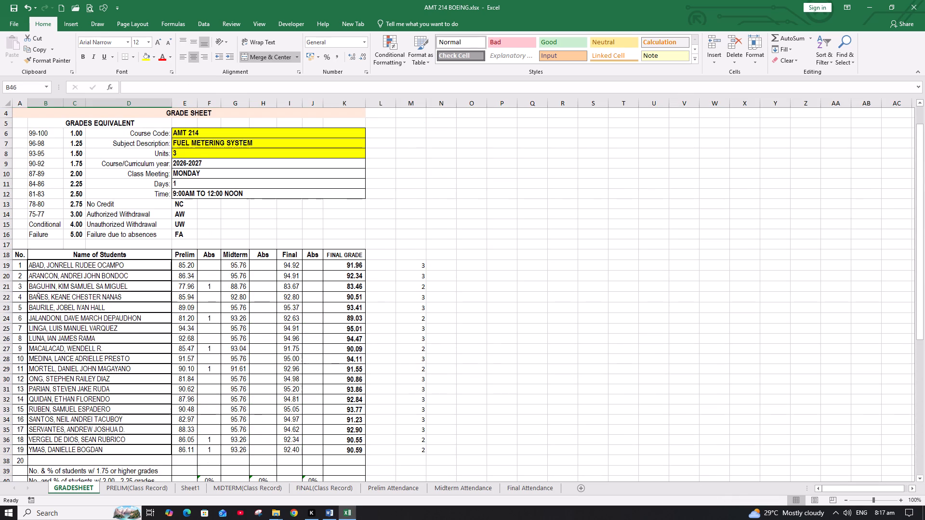
pyautogui.rightClick(79, 488)
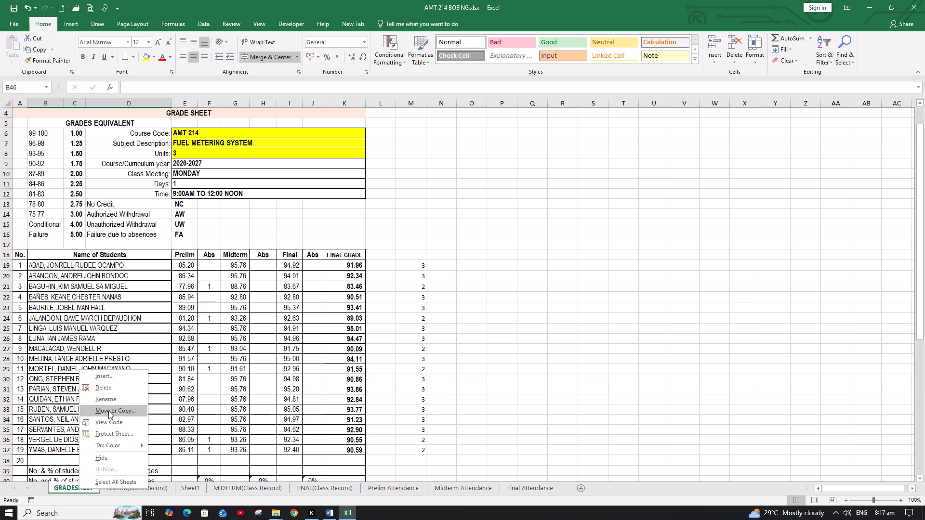
pyautogui.click(108, 411)
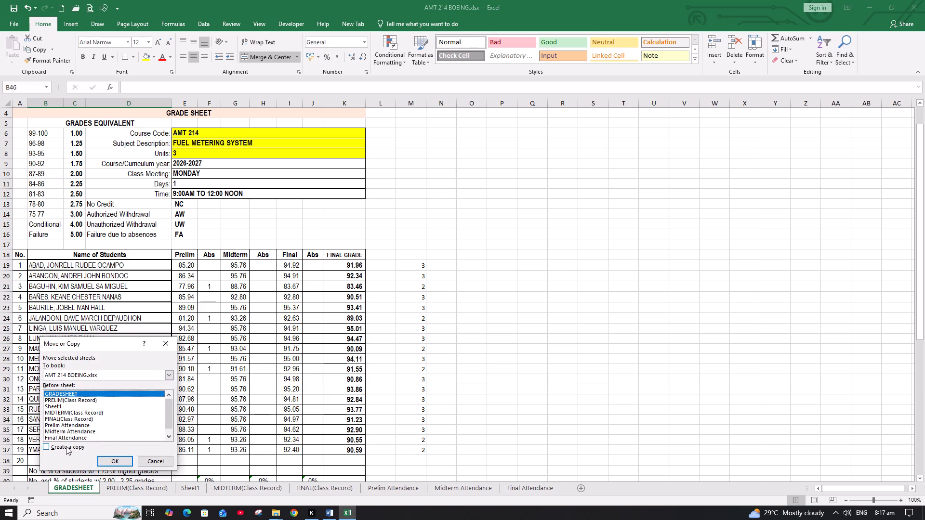
pyautogui.click(66, 446)
pyautogui.click(111, 460)
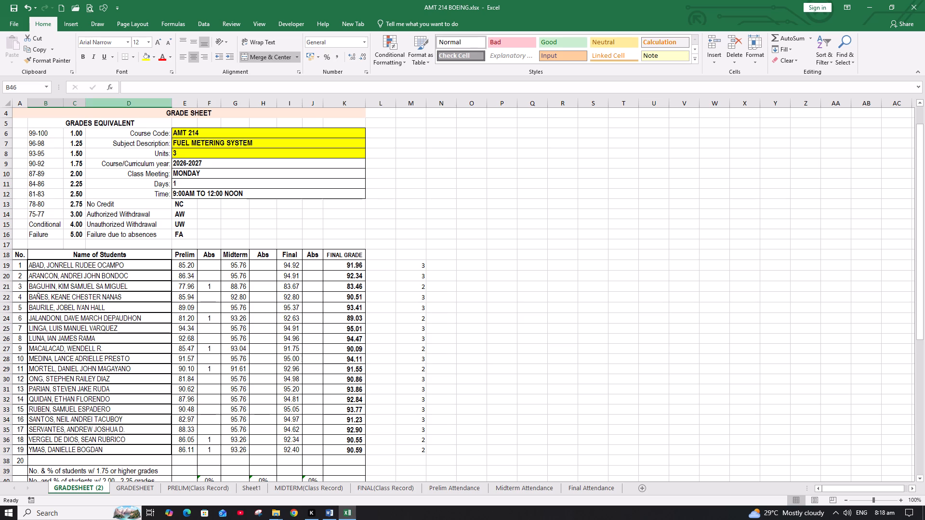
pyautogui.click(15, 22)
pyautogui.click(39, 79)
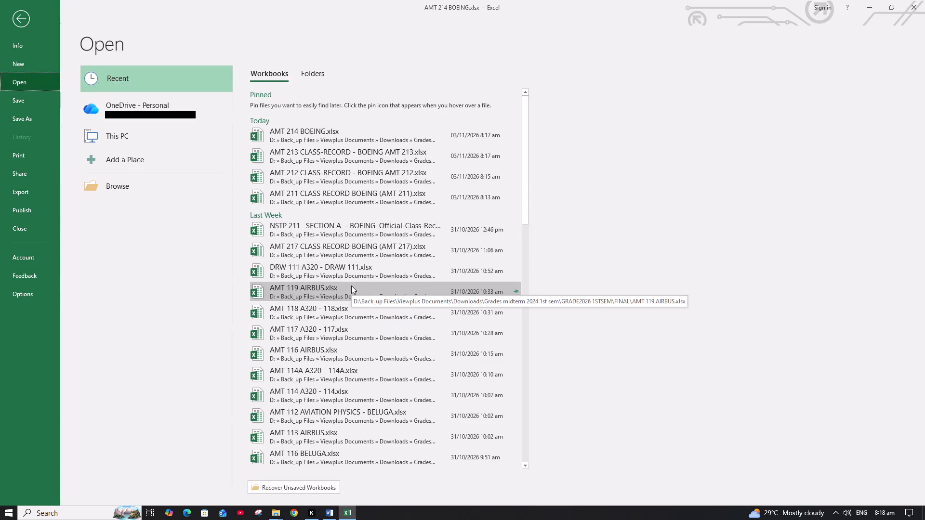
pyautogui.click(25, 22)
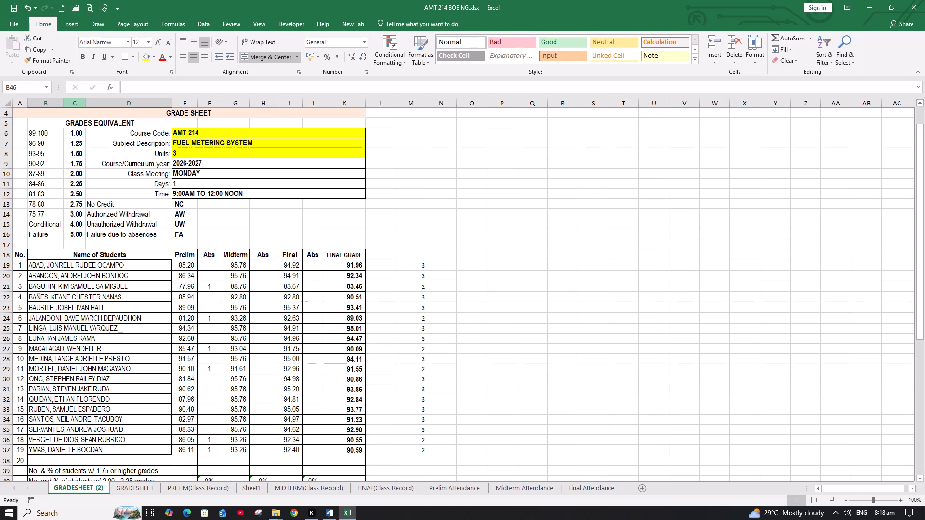
# Open the recent workbook AMT 113 AIRBUS.xlsx and compare its row 19 grade formulas with those in AMT 214 BOEING's GRADESHEET (2).
pyautogui.click(182, 265)
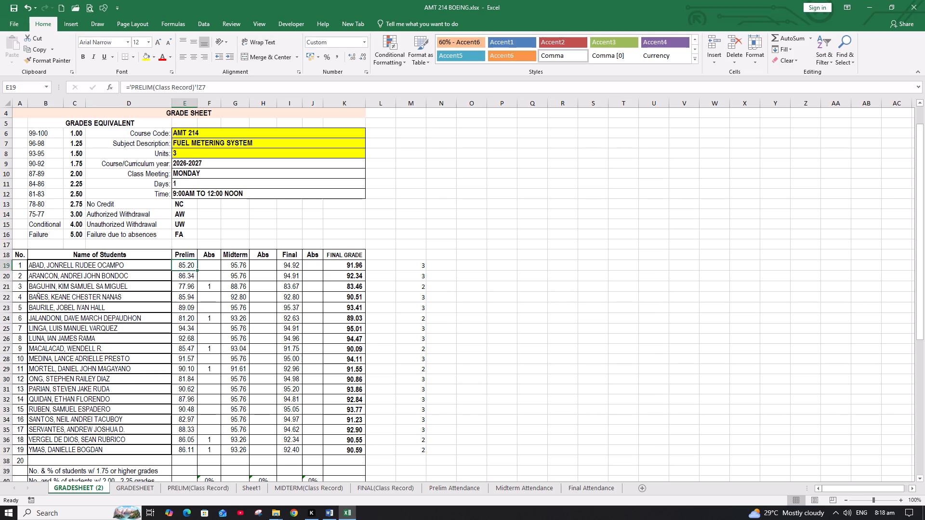
pyautogui.click(242, 268)
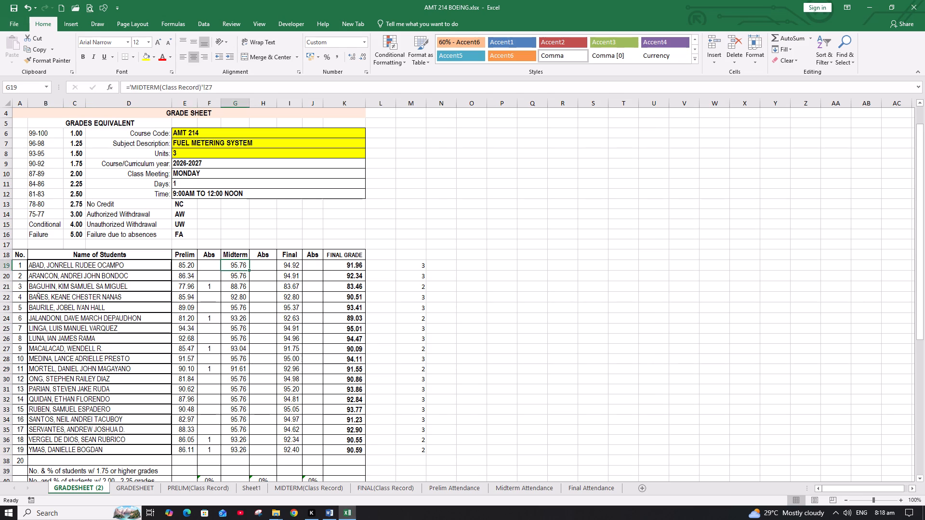
pyautogui.click(287, 263)
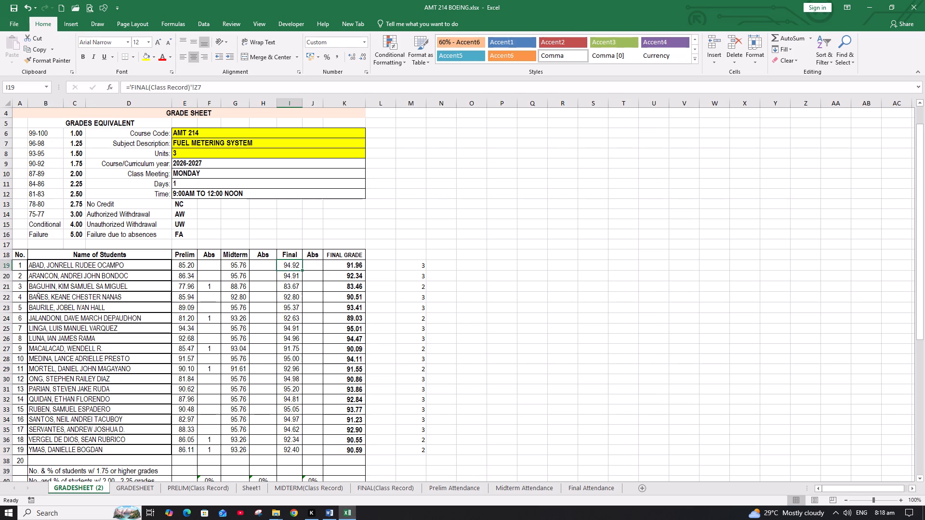
pyautogui.click(193, 265)
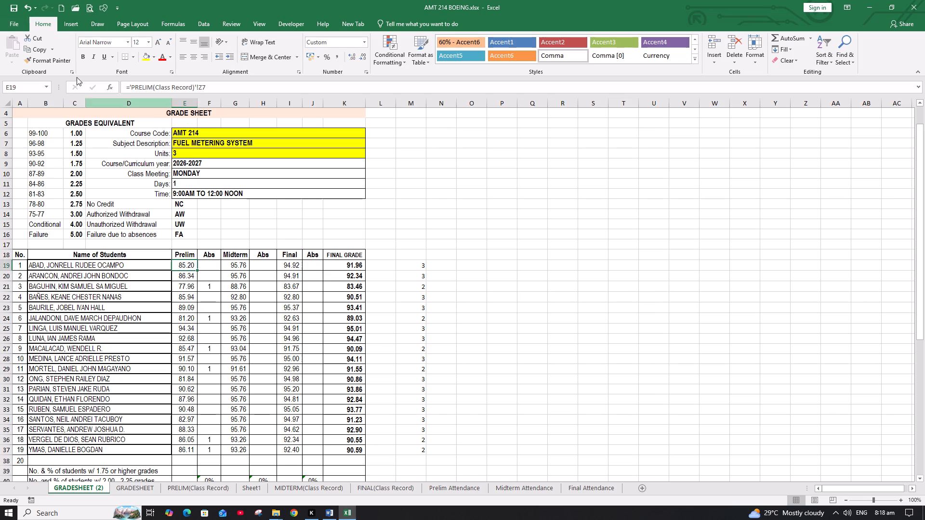
pyautogui.click(21, 23)
pyautogui.click(26, 87)
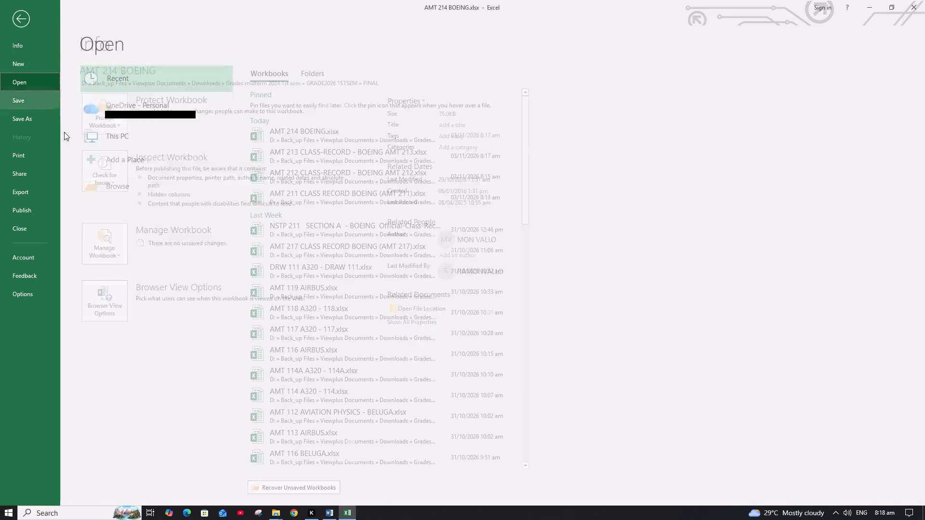
pyautogui.scroll(-4, 318, 263)
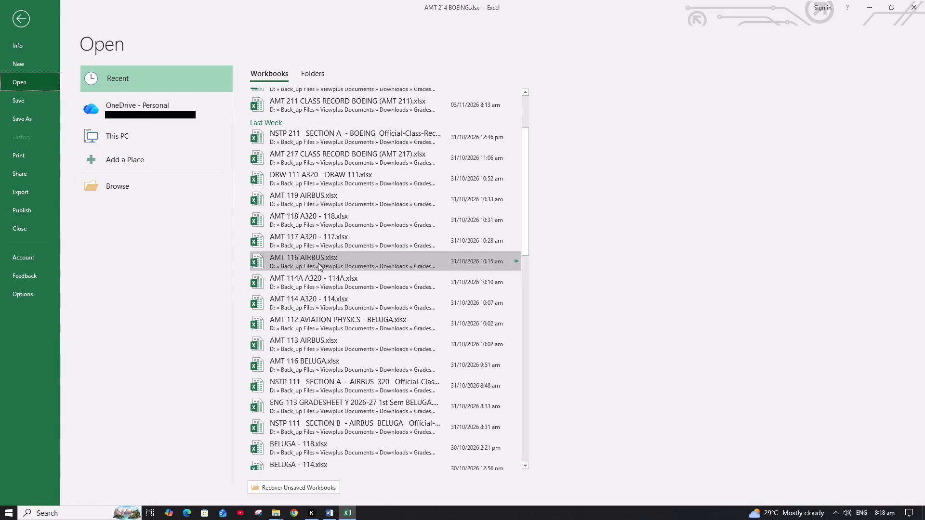
pyautogui.scroll(-1, 318, 263)
pyautogui.click(303, 315)
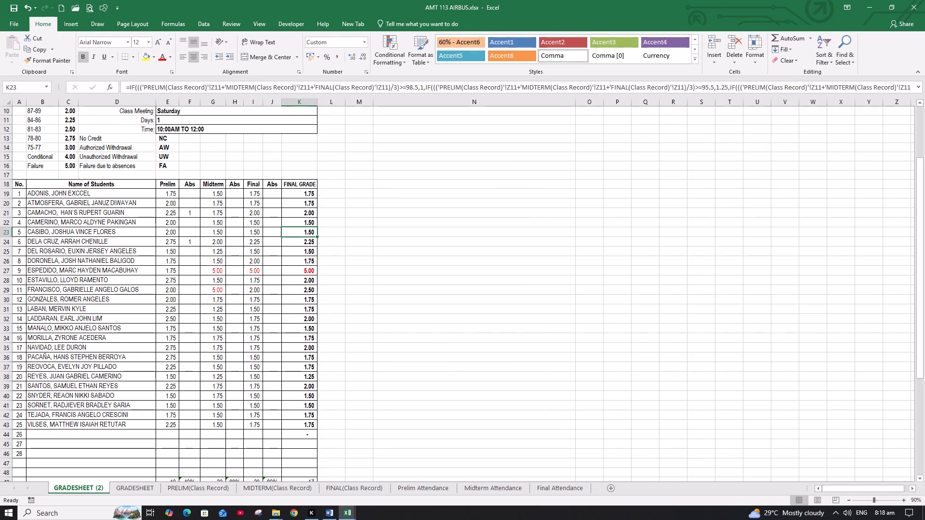
pyautogui.click(167, 194)
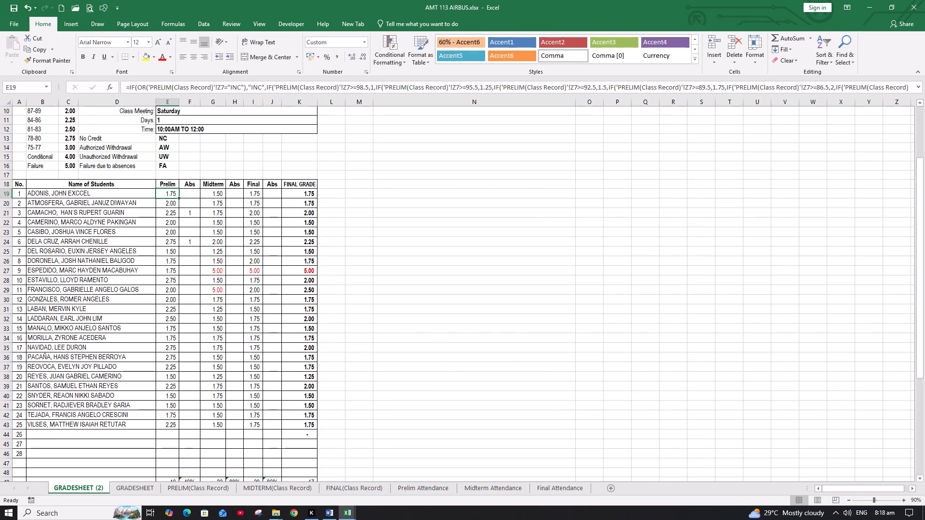
pyautogui.click(222, 191)
pyautogui.click(254, 195)
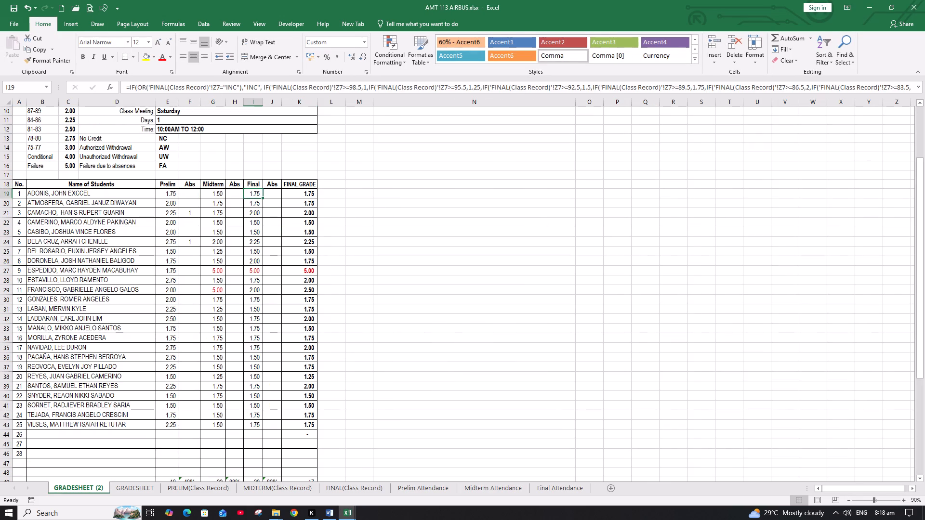
pyautogui.click(310, 195)
# Replace the Prelim formula in E19 of AMT 214 BOEING's GRADESHEET (2) with the grade-equivalent formula from E19 of AMT 113 AIRBUS.
pyautogui.click(164, 195)
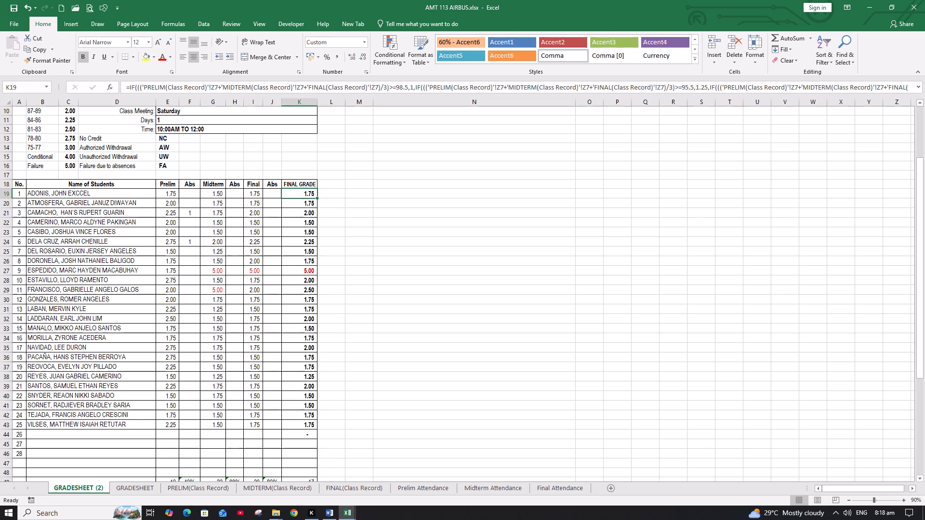
pyautogui.click(173, 83)
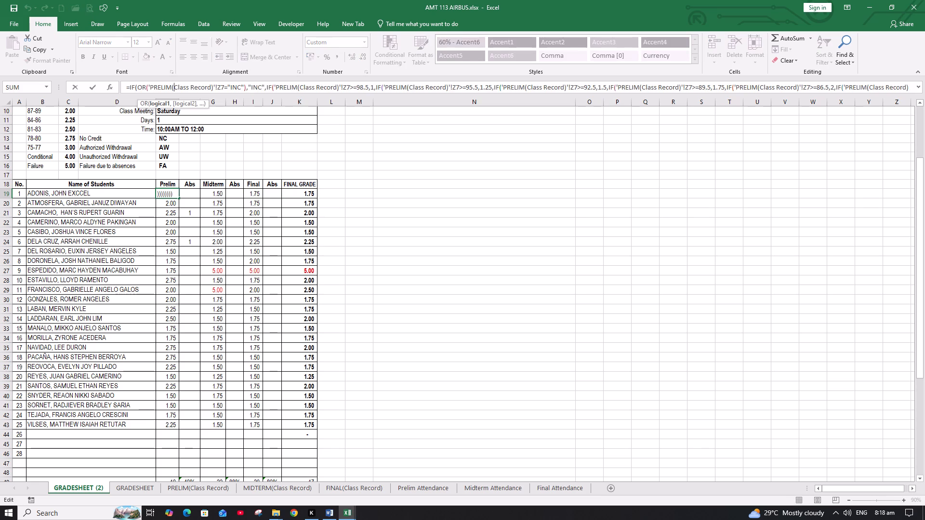
pyautogui.hotkey('ctrl', 'a')
pyautogui.hotkey('ctrl', 'c')
pyautogui.hotkey('ctrl', 'c')
pyautogui.press('Escape')
pyautogui.press('Escape')
pyautogui.press('Escape')
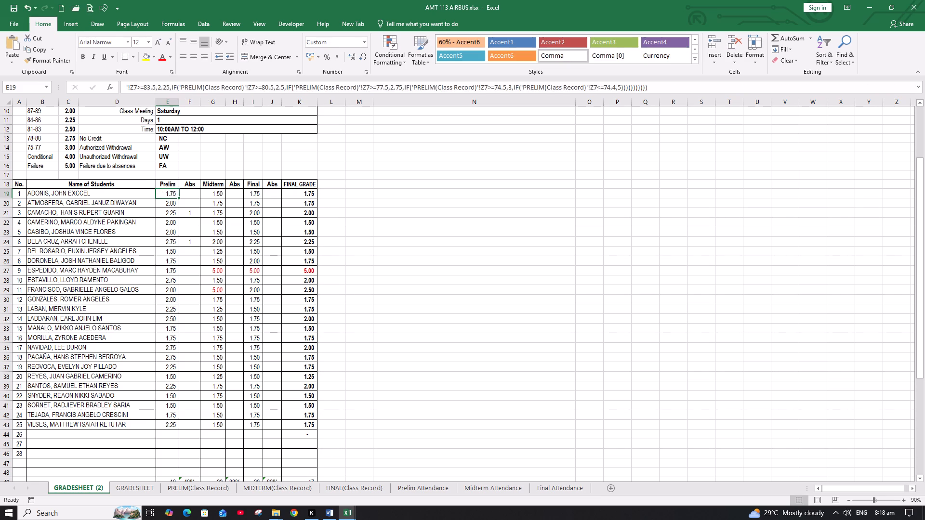
pyautogui.click(344, 514)
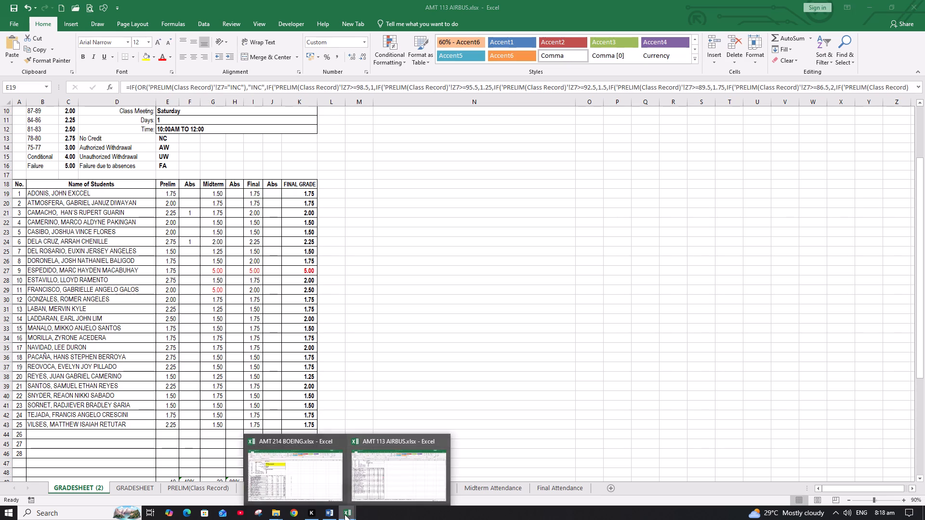
pyautogui.click(344, 514)
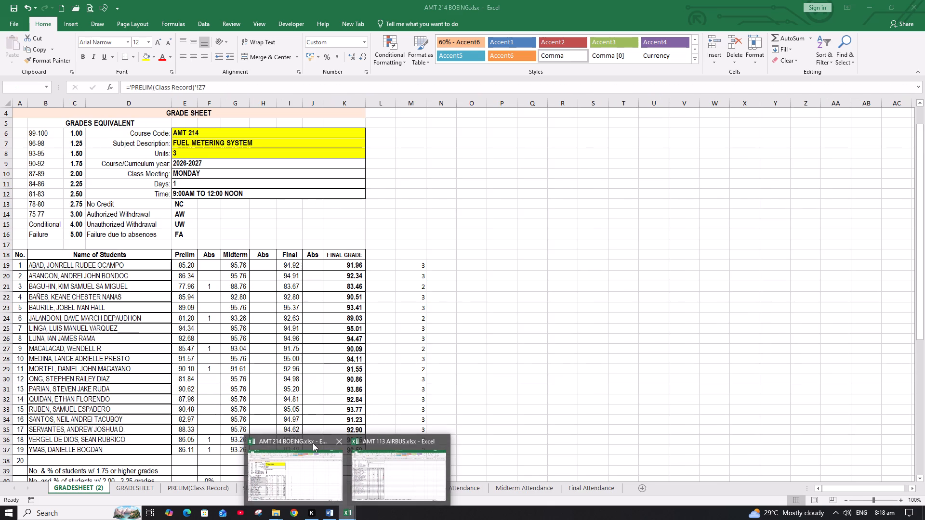
pyautogui.click(308, 467)
pyautogui.click(203, 84)
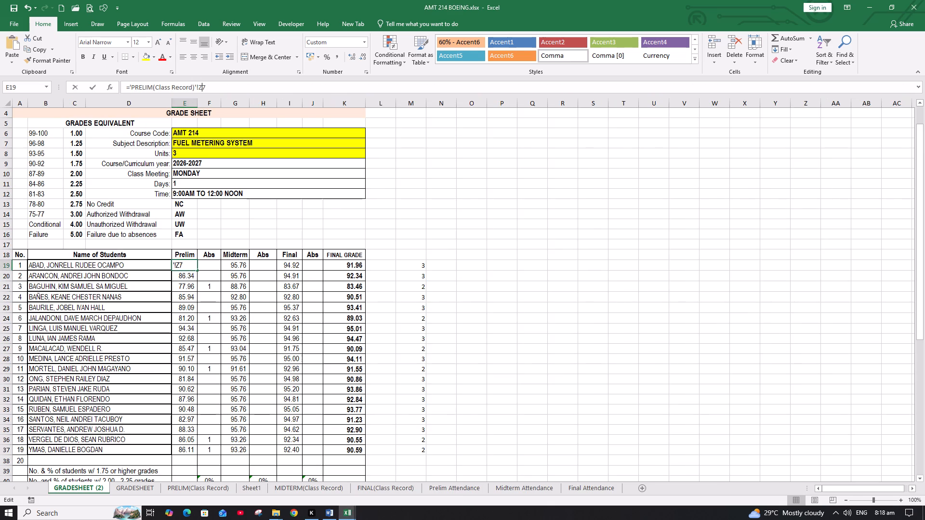
pyautogui.hotkey('ctrl', 'a')
pyautogui.hotkey('ctrl', 'v')
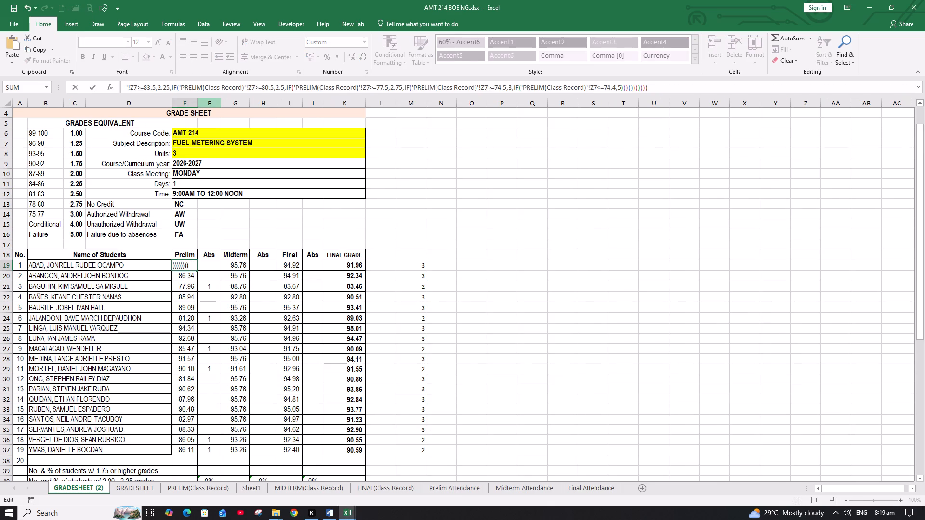
pyautogui.press('Return')
# Replace the Midterm formula in G19 of AMT 214 BOEING's GRADESHEET (2) with the grade-equivalent formula from G19 of AMT 113 AIRBUS.
pyautogui.click(234, 266)
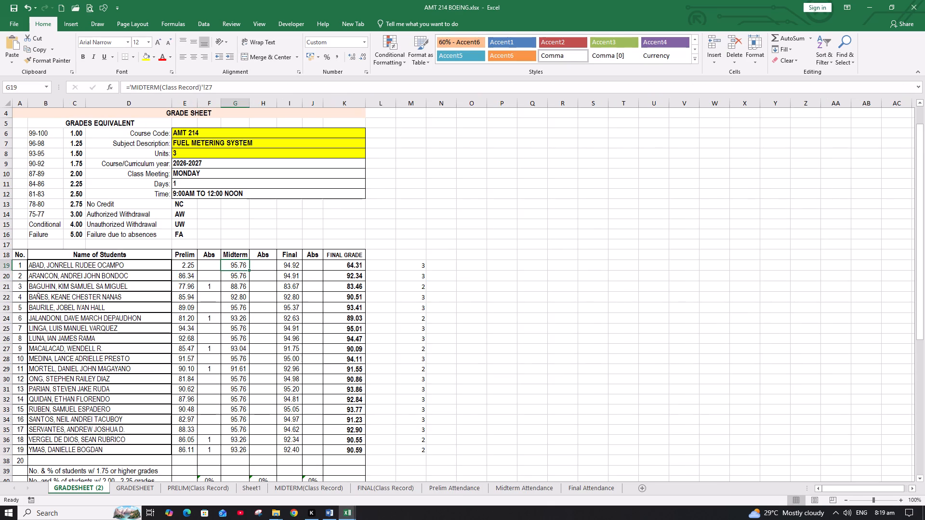
pyautogui.click(346, 514)
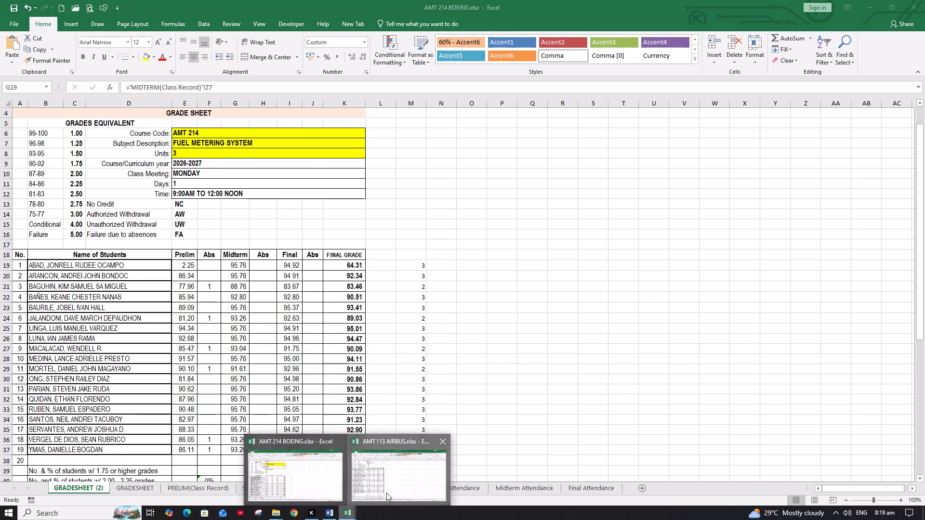
pyautogui.click(386, 493)
pyautogui.click(217, 193)
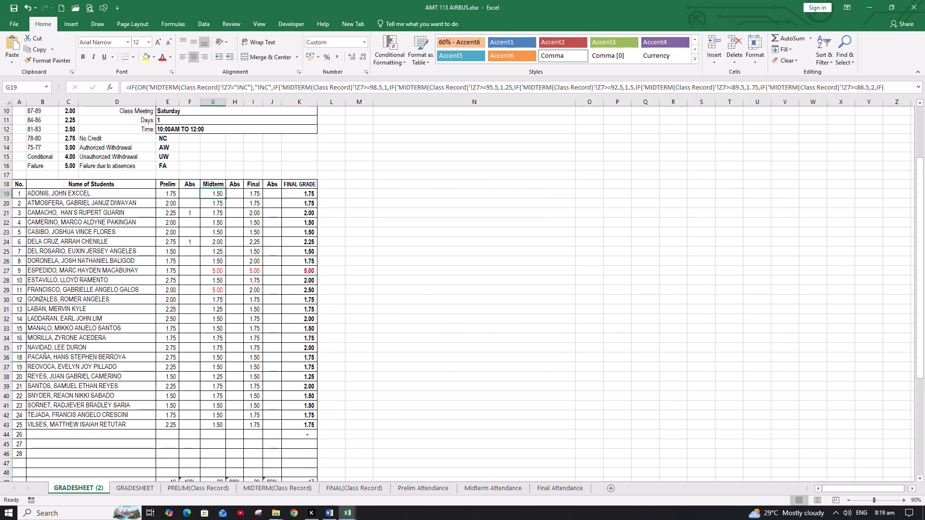
pyautogui.click(228, 90)
pyautogui.hotkey('ctrl', 'a')
pyautogui.hotkey('ctrl', 'c')
pyautogui.hotkey('ctrl', 'c')
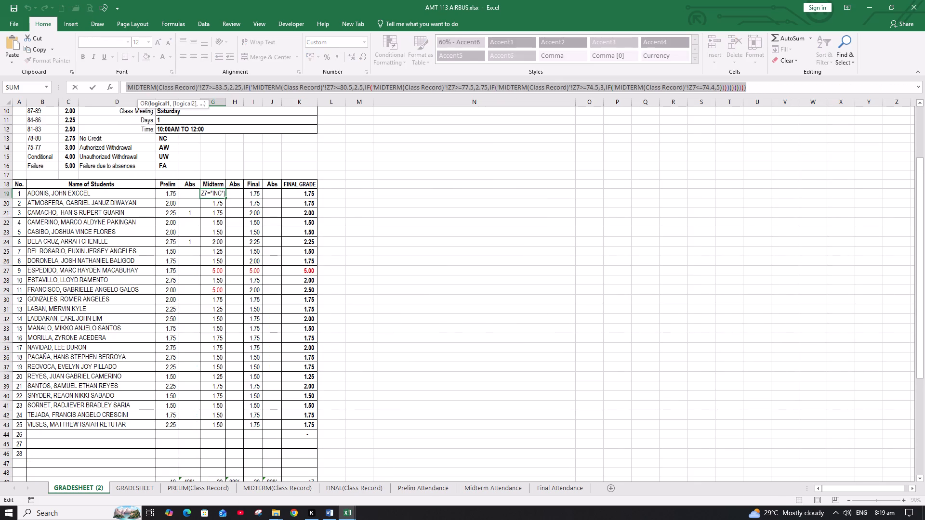
pyautogui.press('Escape')
pyautogui.press('Escape')
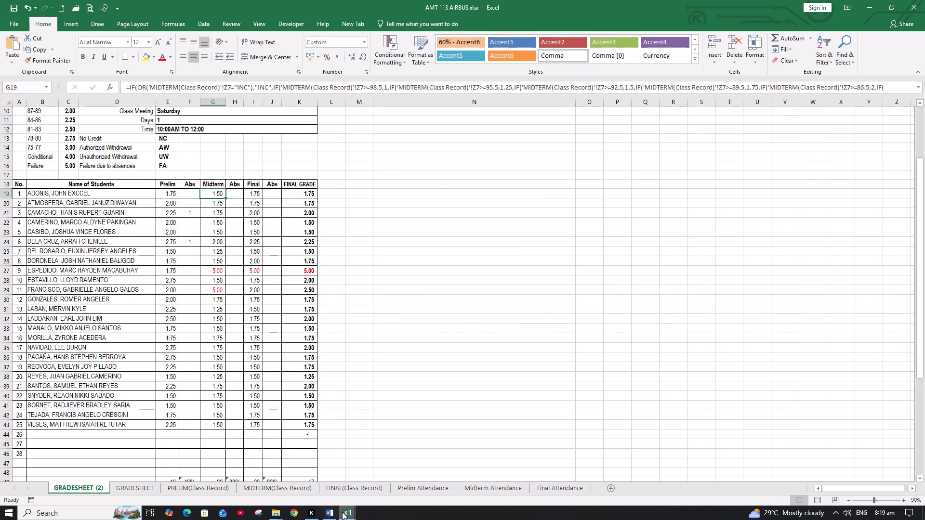
pyautogui.click(344, 512)
pyautogui.click(316, 483)
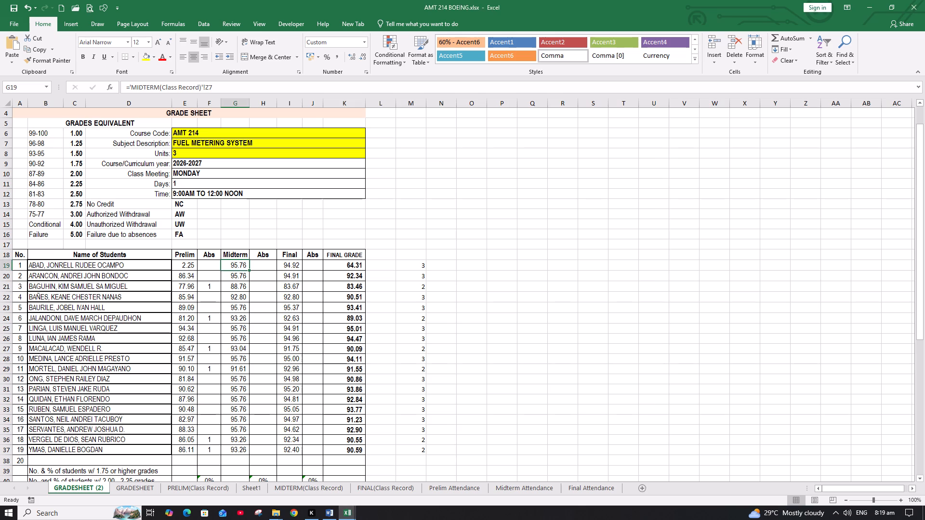
pyautogui.click(234, 87)
pyautogui.hotkey('ctrl', 'a')
pyautogui.hotkey('ctrl', 'v')
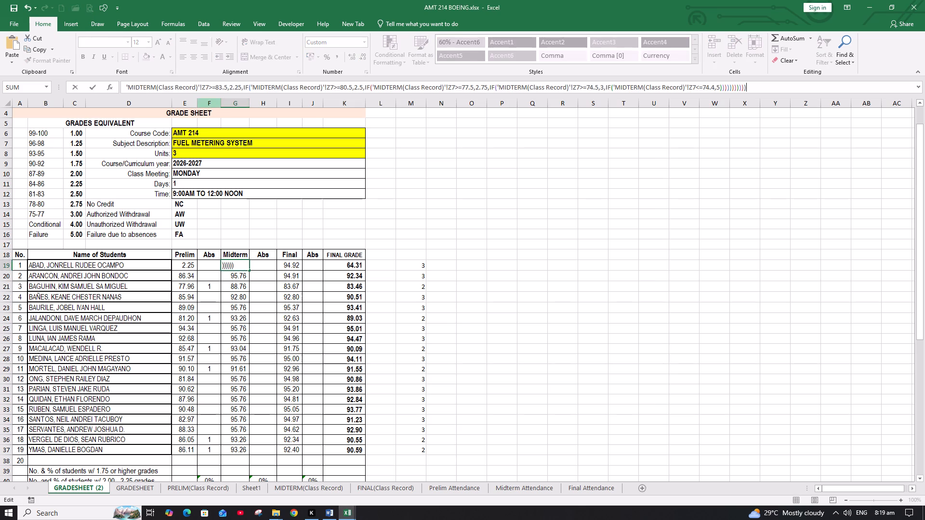
pyautogui.press('Return')
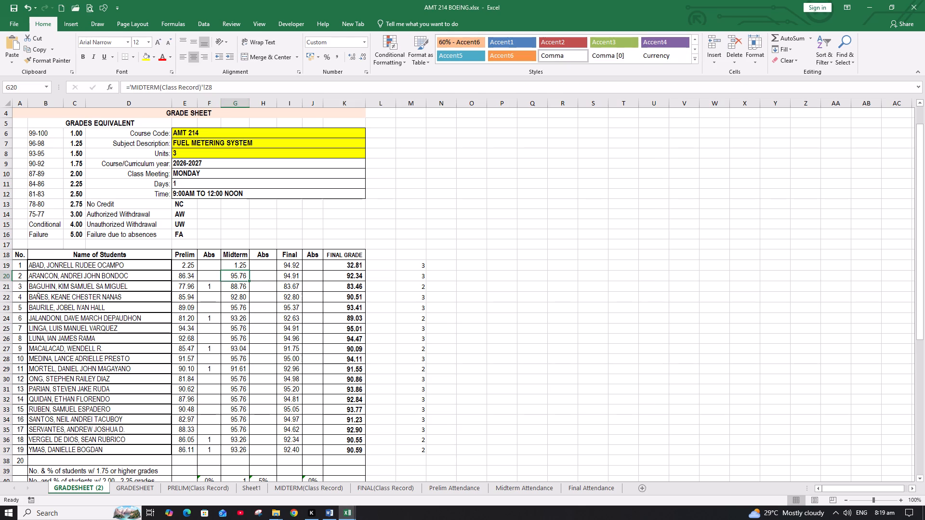
# Replace the Final formula in I19 of AMT 214 BOEING's GRADESHEET (2) with the grade-equivalent formula from I19 of AMT 113 AIRBUS.
pyautogui.click(286, 265)
pyautogui.click(347, 515)
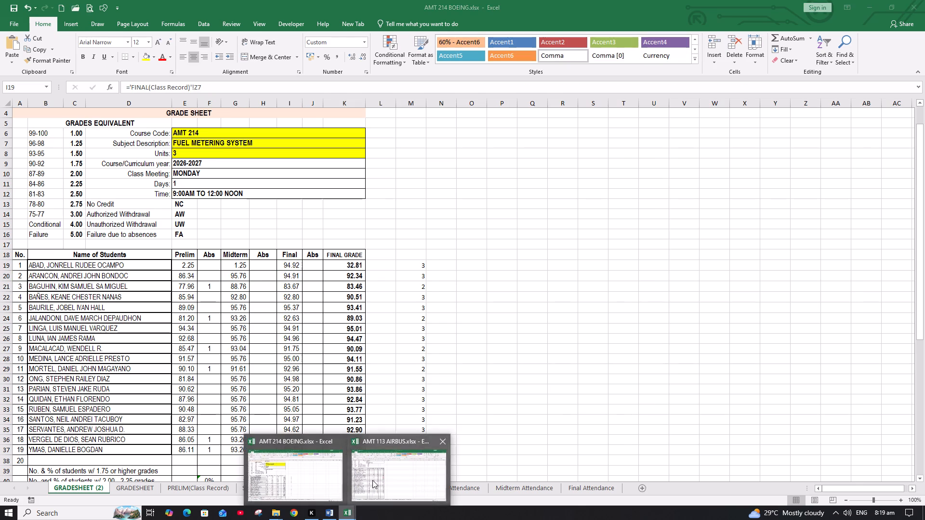
pyautogui.click(372, 480)
pyautogui.click(254, 193)
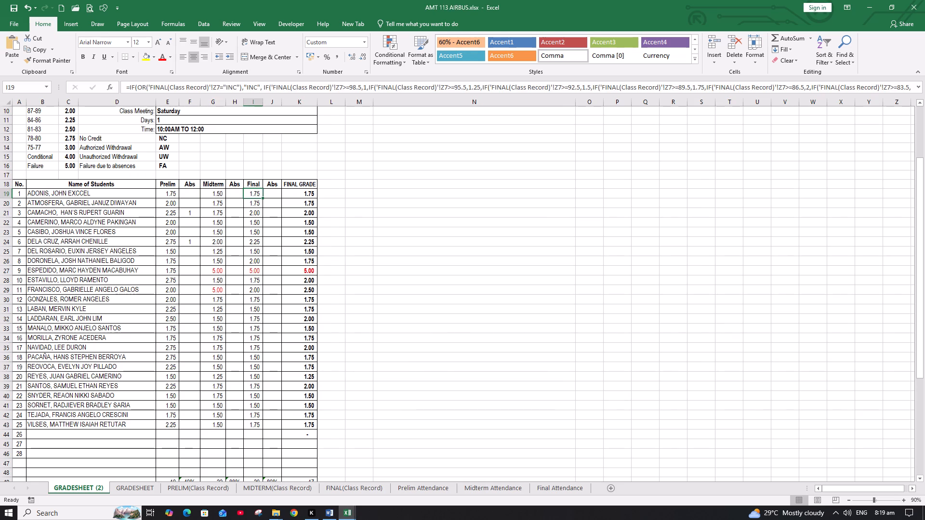
pyautogui.click(274, 91)
pyautogui.hotkey('ctrl', 'a')
pyautogui.hotkey('ctrl', 'c')
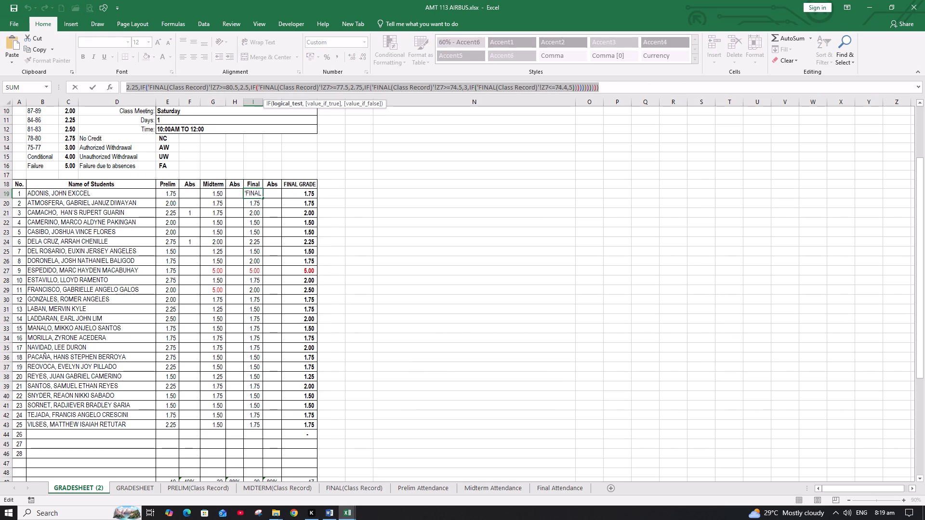
pyautogui.hotkey('ctrl', 'c')
pyautogui.press('Escape')
pyautogui.press('Escape')
pyautogui.press('Escape')
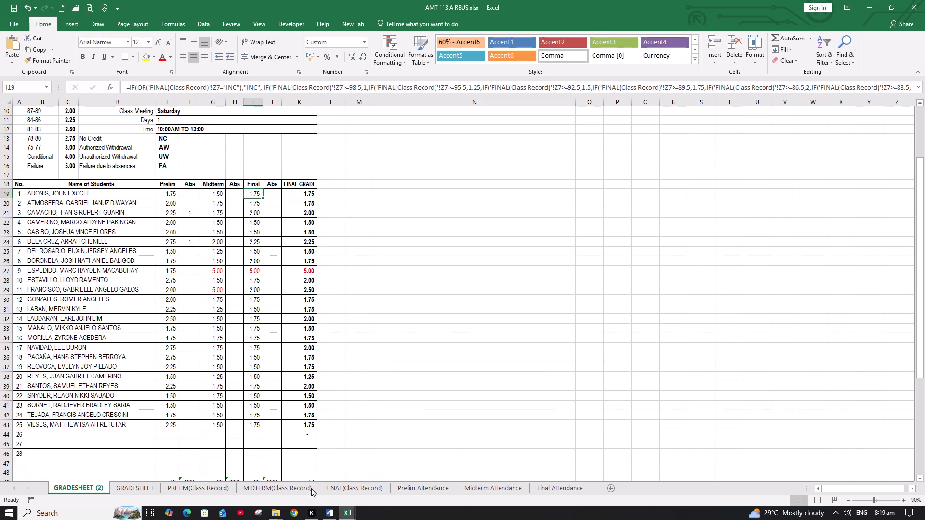
pyautogui.click(352, 513)
pyautogui.click(311, 482)
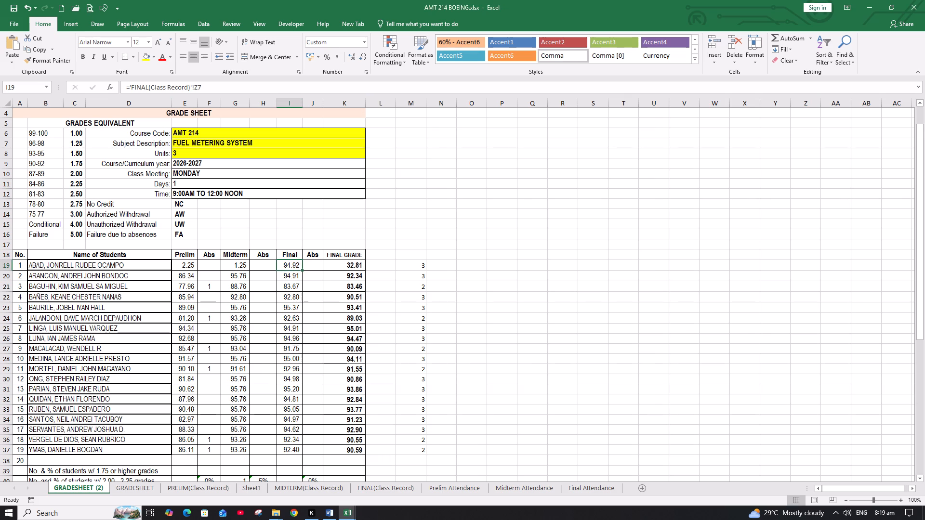
pyautogui.click(288, 84)
pyautogui.hotkey('ctrl', 'a')
pyautogui.hotkey('ctrl', 'v')
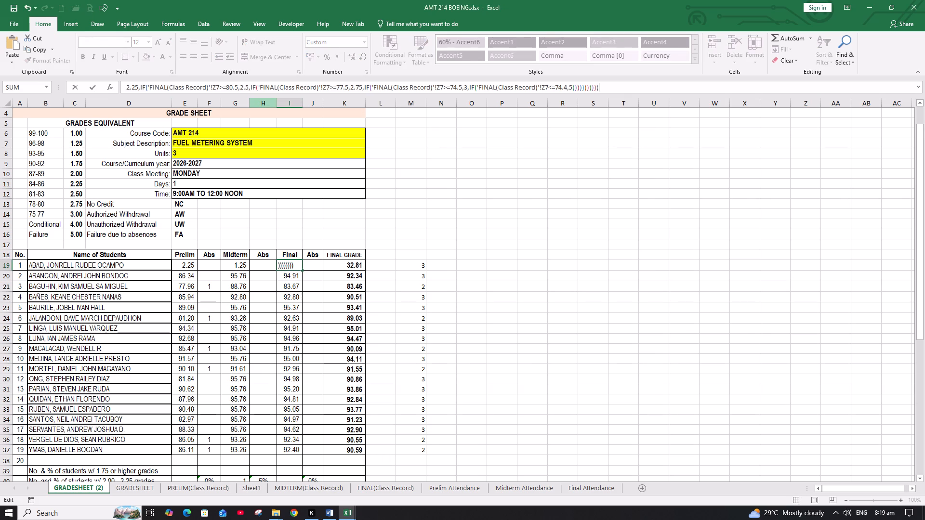
pyautogui.press('Return')
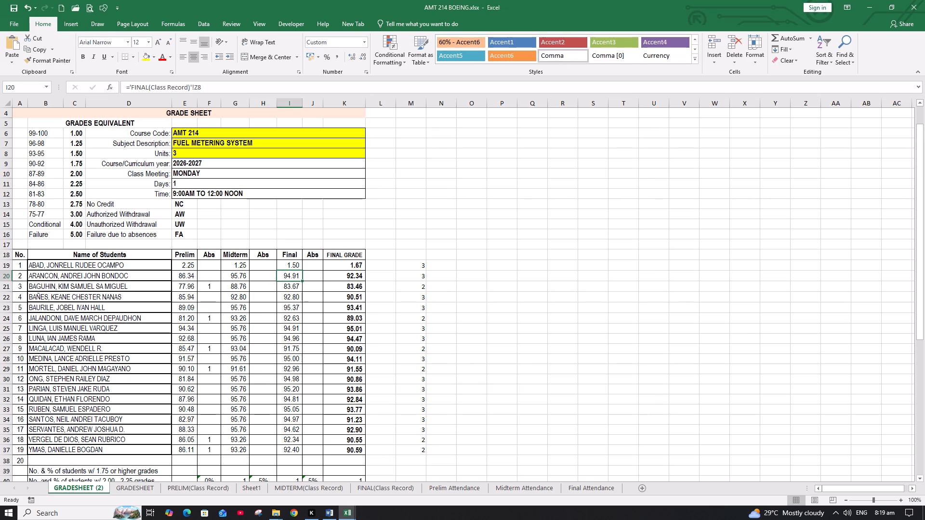
# Replace the FINAL GRADE formula in K19 of AMT 214 BOEING's GRADESHEET (2) with the grade-equivalent formula from K19 of AMT 113 AIRBUS.
pyautogui.click(344, 267)
pyautogui.click(349, 514)
pyautogui.click(378, 485)
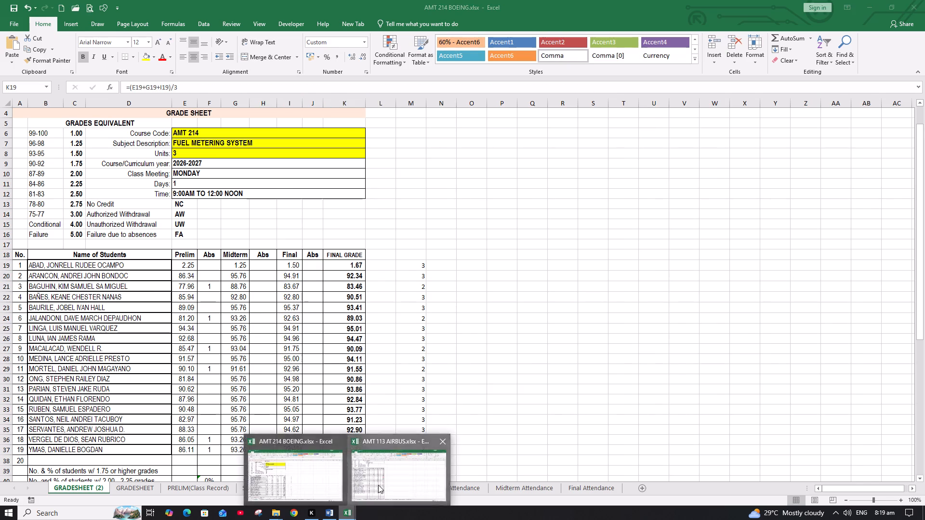
pyautogui.click(296, 190)
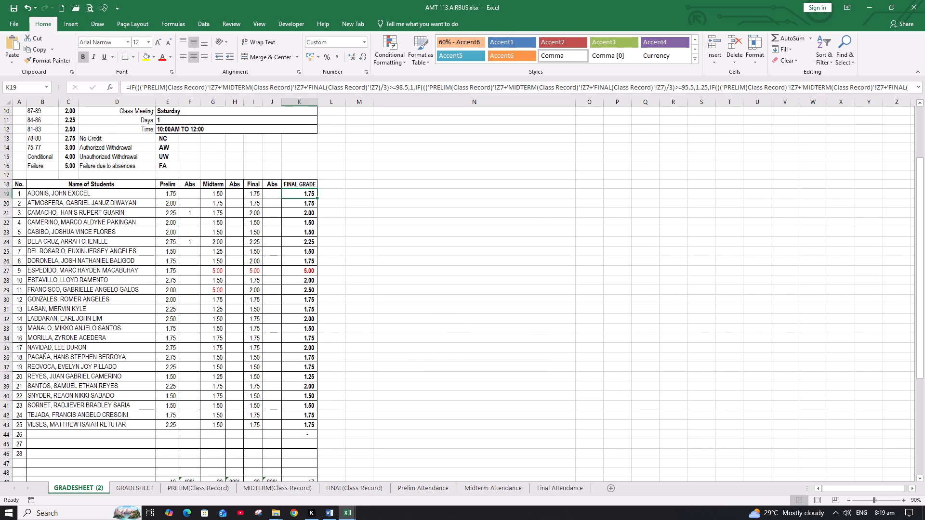
pyautogui.click(297, 88)
pyautogui.hotkey('ctrl', 'a')
pyautogui.hotkey('ctrl', 'c')
pyautogui.hotkey('ctrl', 'c')
pyautogui.press('Escape')
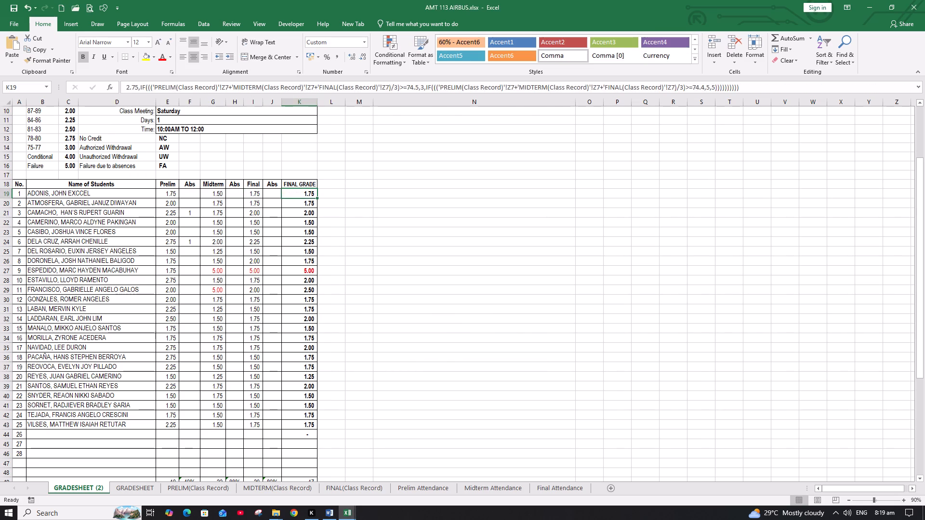
pyautogui.press('Escape')
pyautogui.press('Escape')
pyautogui.click(345, 508)
pyautogui.click(315, 476)
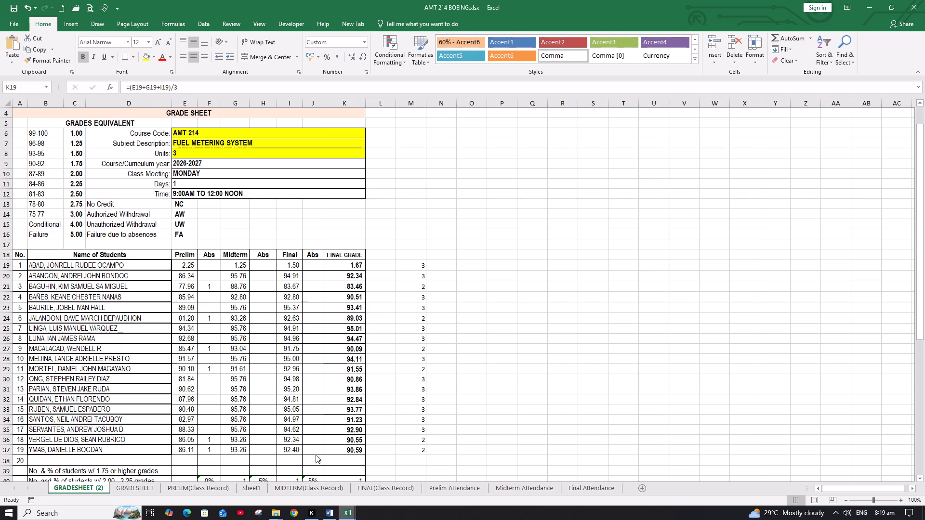
pyautogui.click(304, 88)
pyautogui.hotkey('ctrl', 'a')
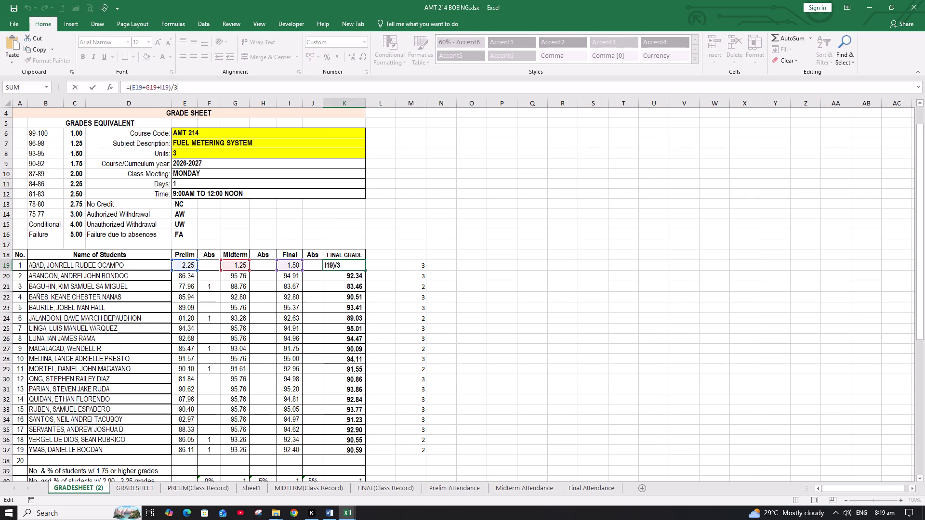
pyautogui.hotkey('ctrl', 'v')
pyautogui.press('Return')
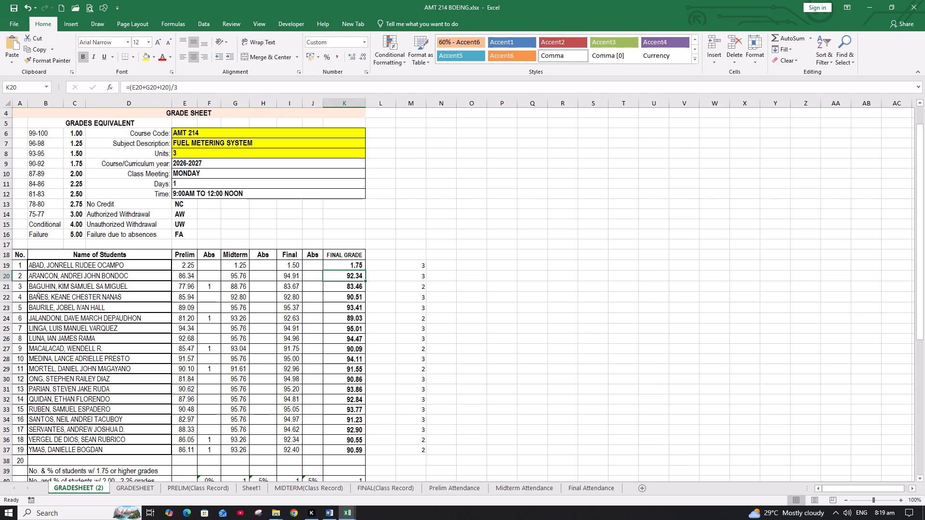
# Fill the Prelim, Midterm, Final and FINAL GRADE formulas in E19, G19, I19 and K19 down to row 37.
pyautogui.click(186, 266)
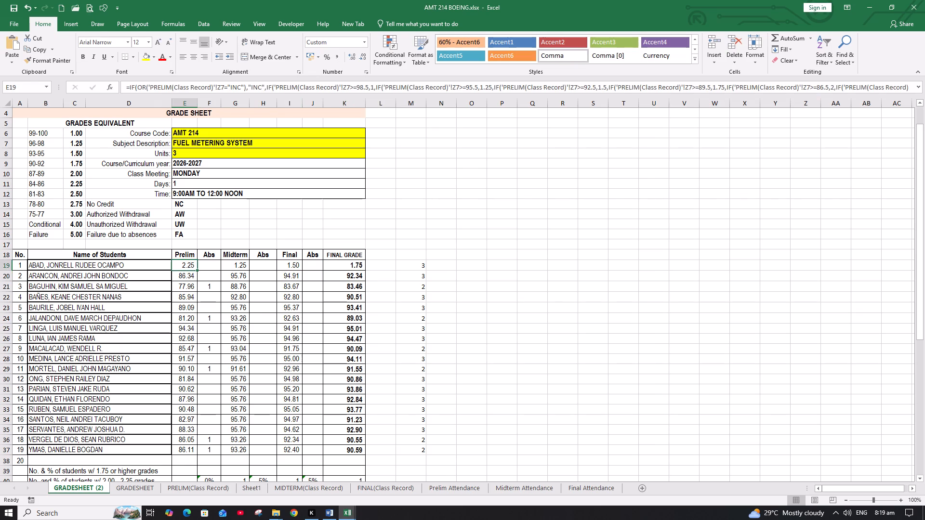
pyautogui.moveTo(196, 270); pyautogui.dragTo(195, 451)
pyautogui.click(234, 274)
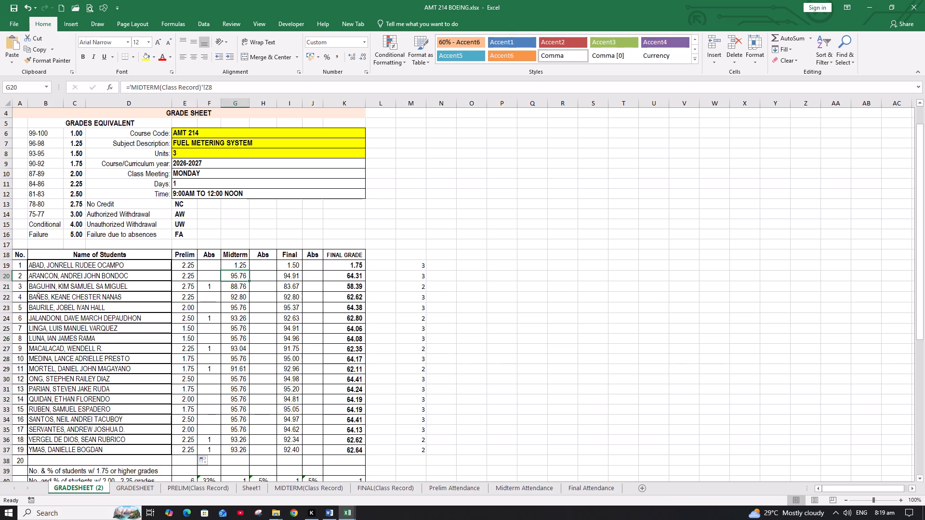
pyautogui.click(238, 264)
pyautogui.moveTo(250, 270); pyautogui.dragTo(237, 400)
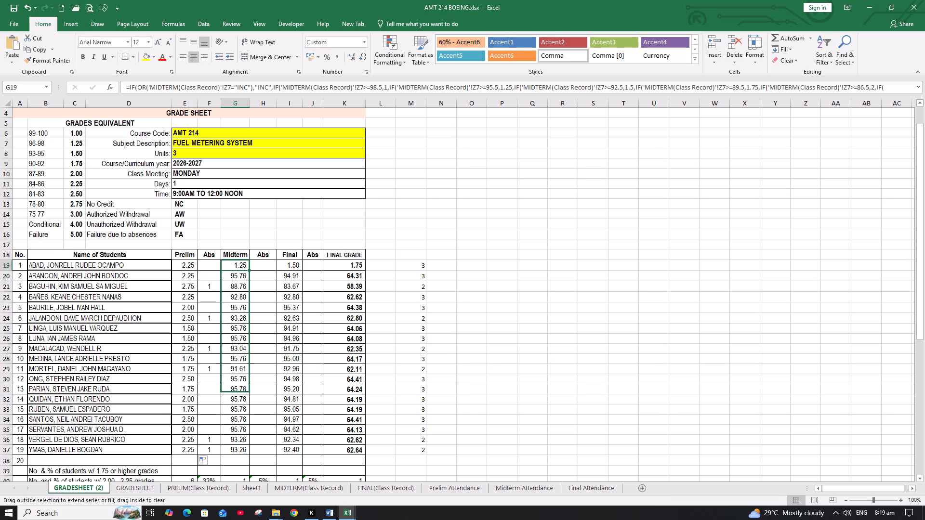
pyautogui.moveTo(237, 400); pyautogui.dragTo(237, 455)
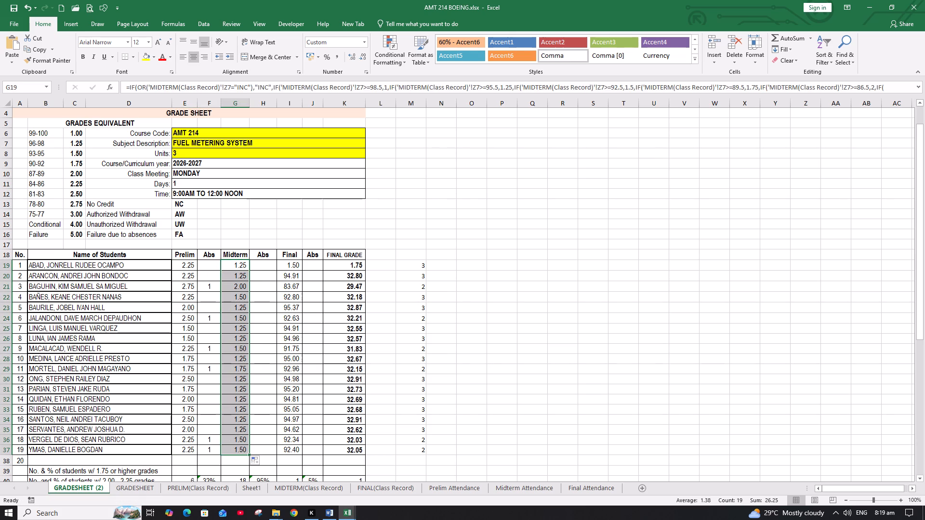
pyautogui.click(288, 267)
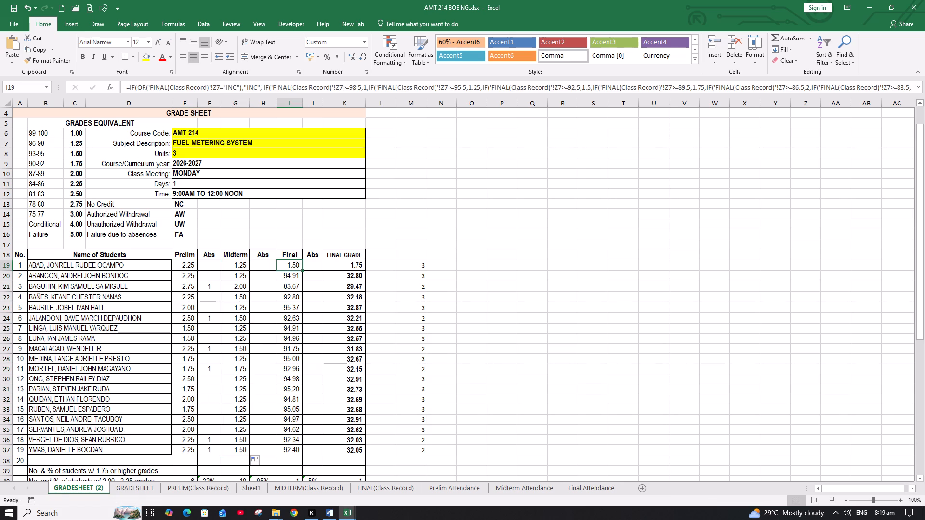
pyautogui.moveTo(302, 270); pyautogui.dragTo(283, 454)
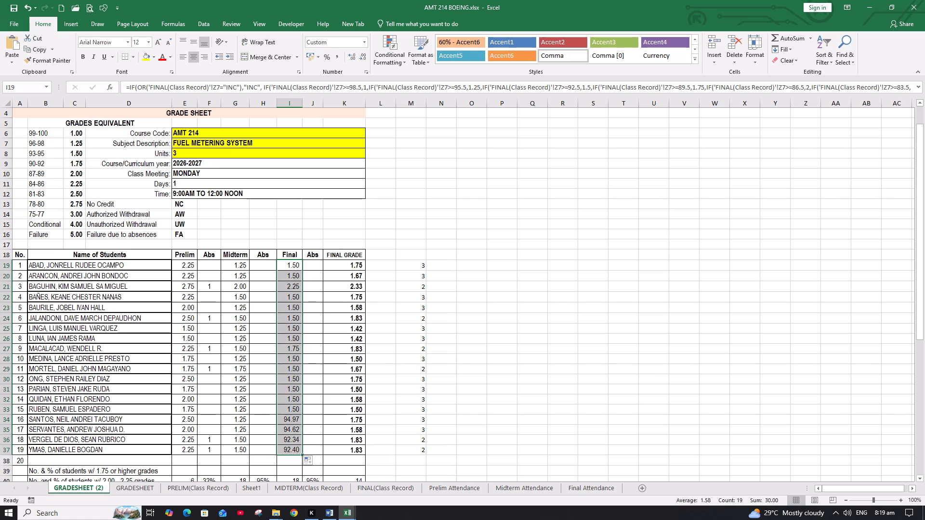
pyautogui.click(357, 264)
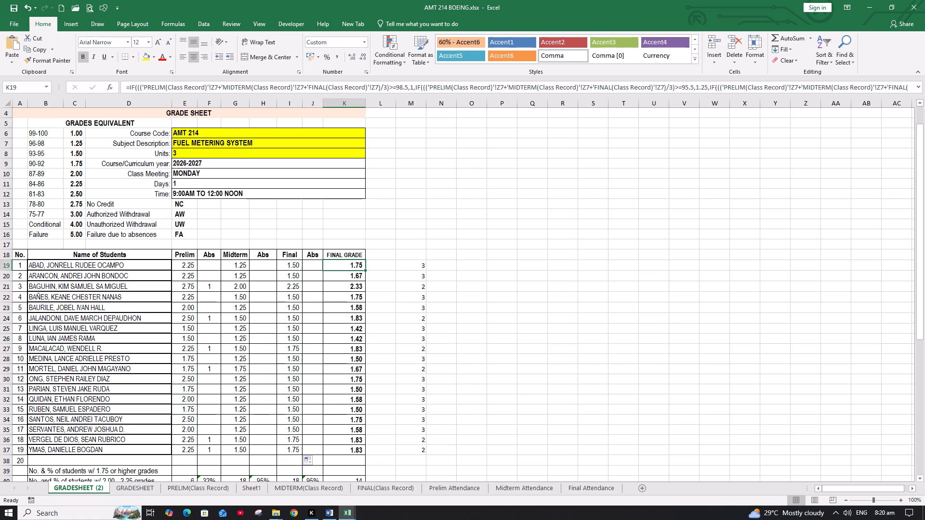
pyautogui.moveTo(365, 271); pyautogui.dragTo(354, 448)
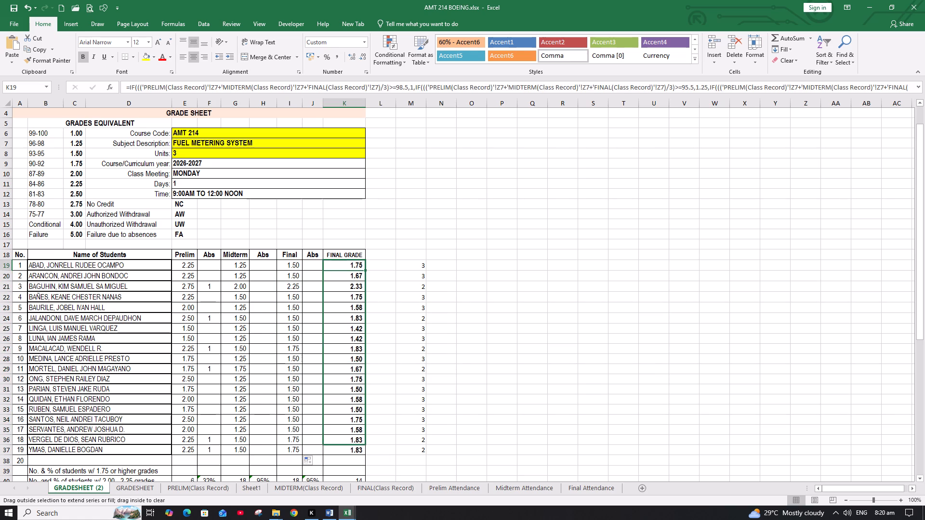
pyautogui.moveTo(354, 448); pyautogui.dragTo(354, 453)
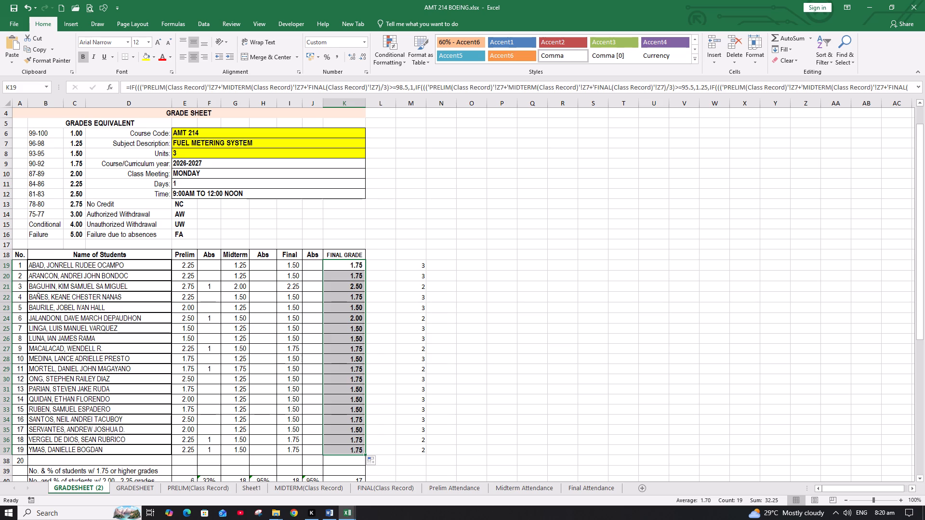
pyautogui.click(376, 336)
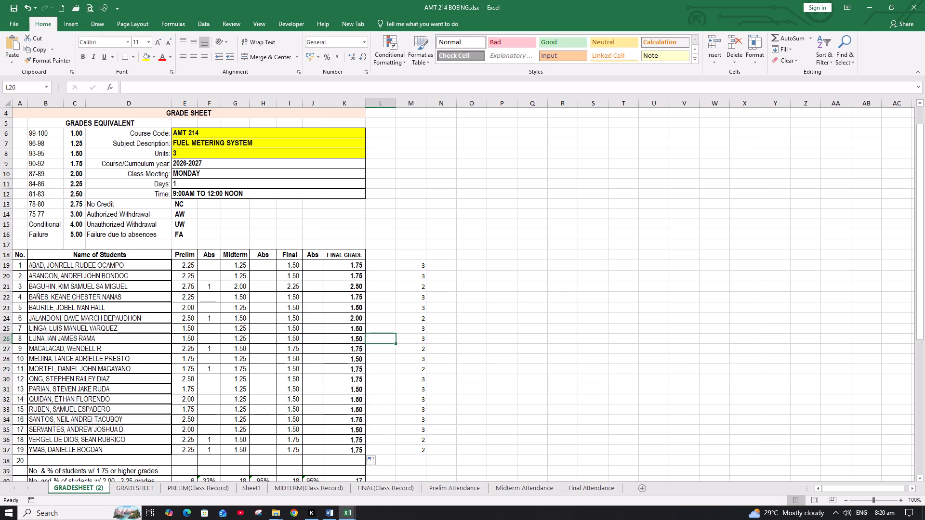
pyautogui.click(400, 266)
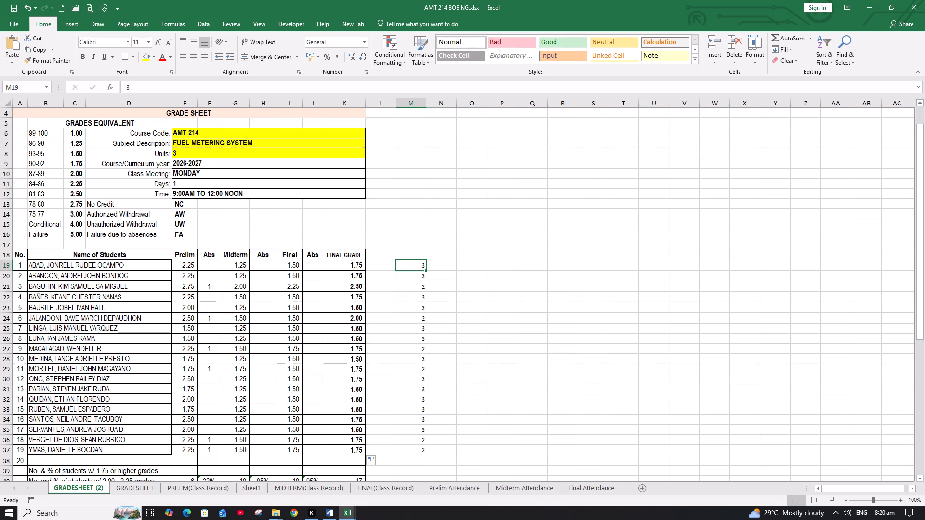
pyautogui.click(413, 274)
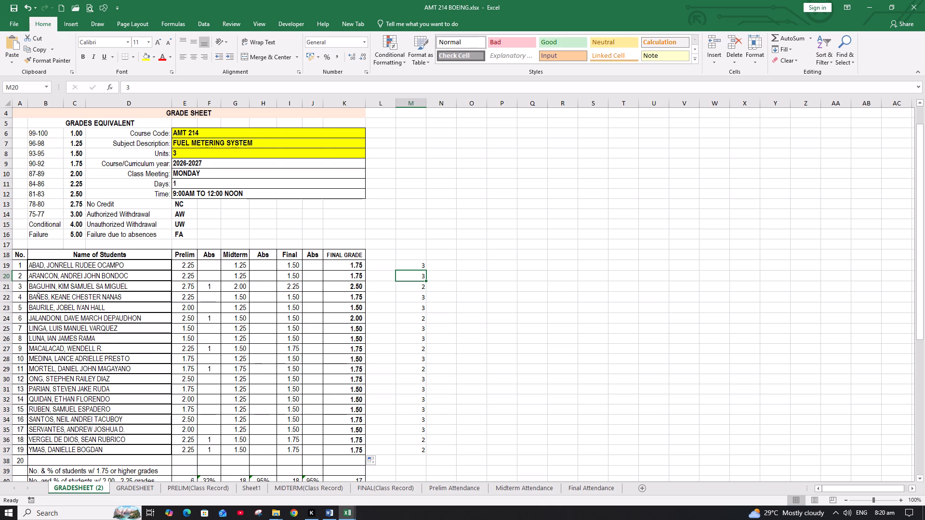
# Set GRADESHEET (2) to print with all rows on one page, the last custom 0.25" margins and Legal 8 1/2 x 14 in paper.
pyautogui.scroll(-4, 410, 284)
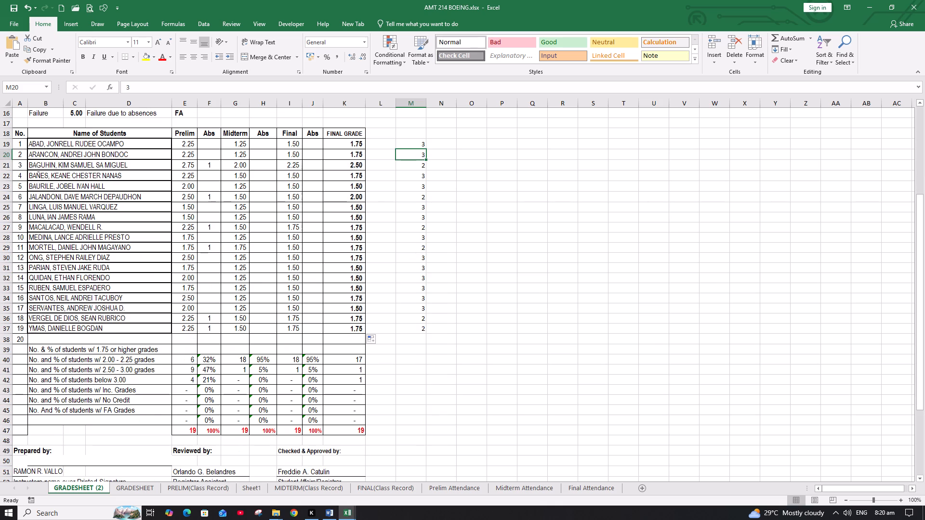
pyautogui.click(88, 4)
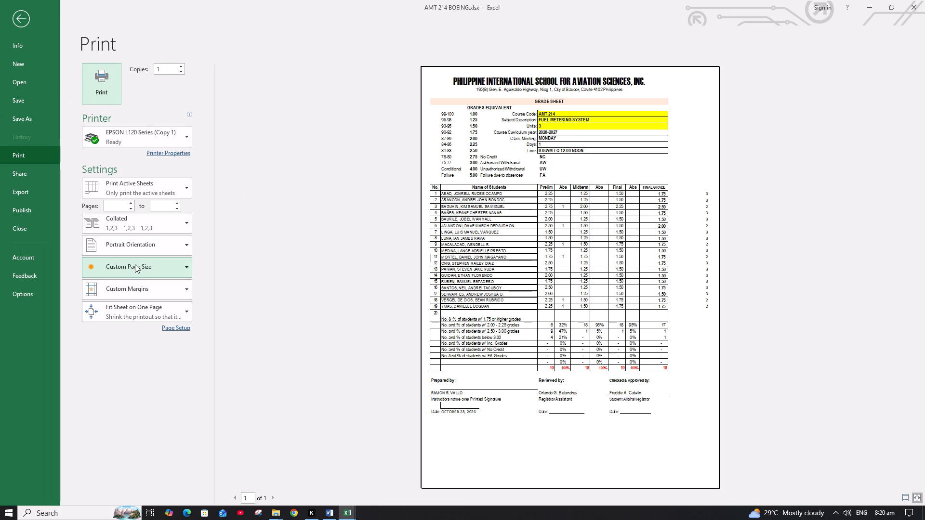
pyautogui.click(125, 307)
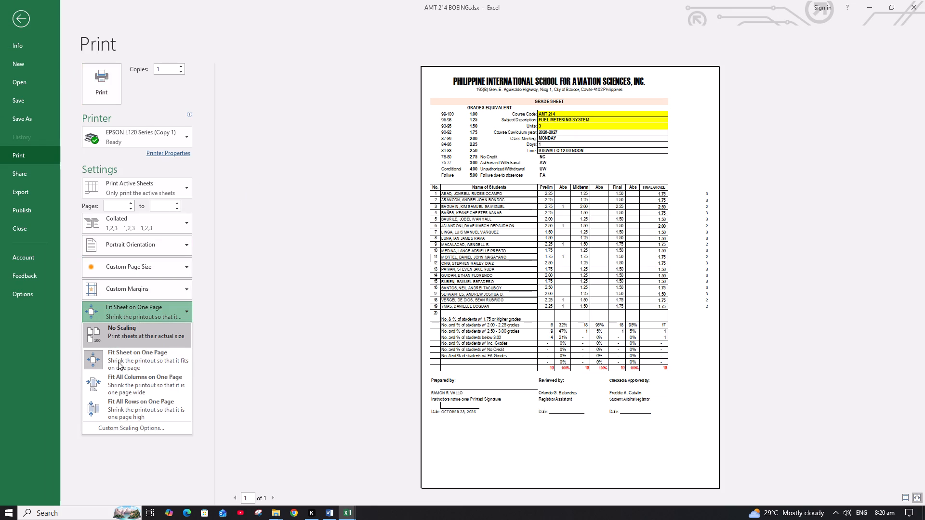
pyautogui.click(116, 408)
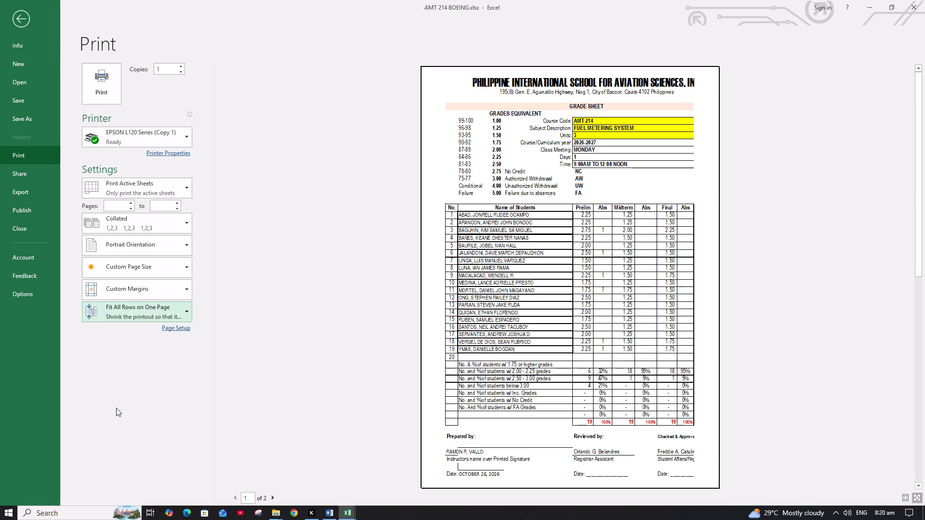
pyautogui.click(134, 283)
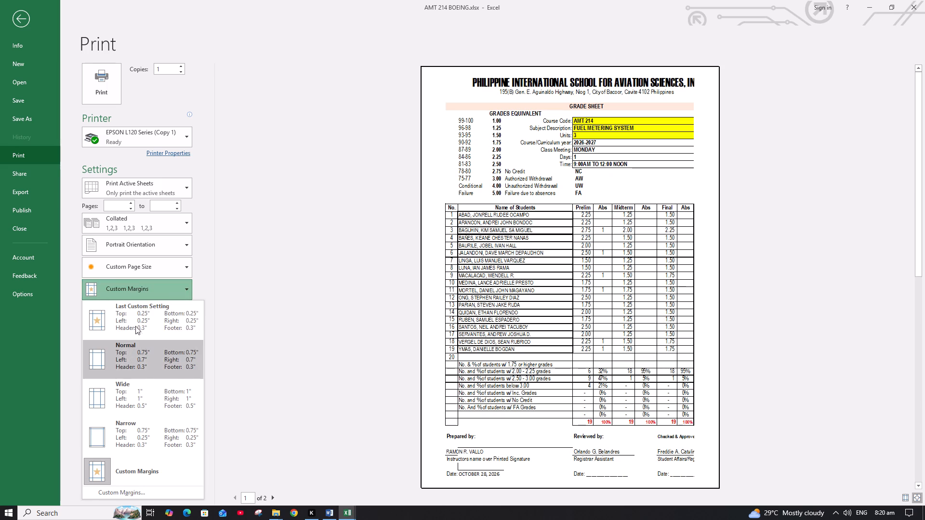
pyautogui.click(136, 322)
pyautogui.click(131, 244)
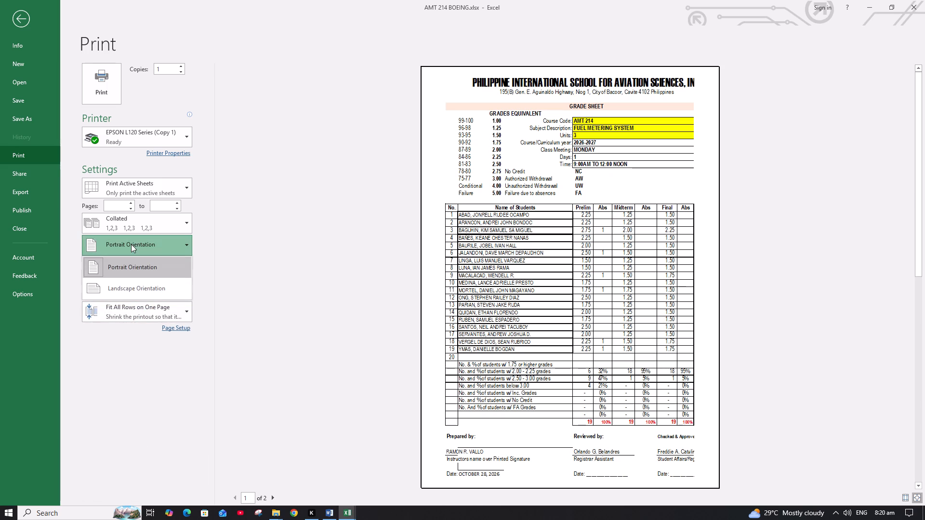
pyautogui.click(131, 244)
pyautogui.click(133, 267)
pyautogui.click(130, 331)
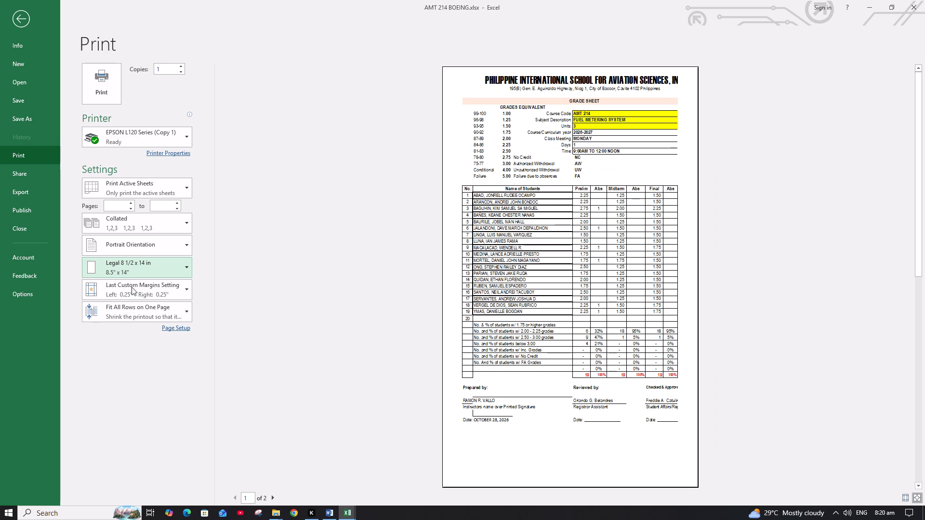
# Print only page 1 of GRADESHEET (2), with the page range set from 1 to 1.
pyautogui.click(132, 203)
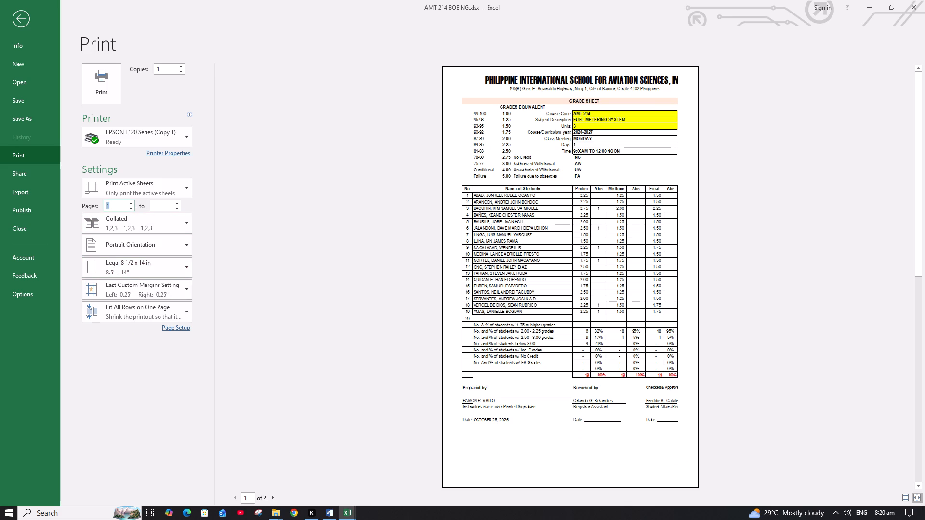
pyautogui.click(177, 205)
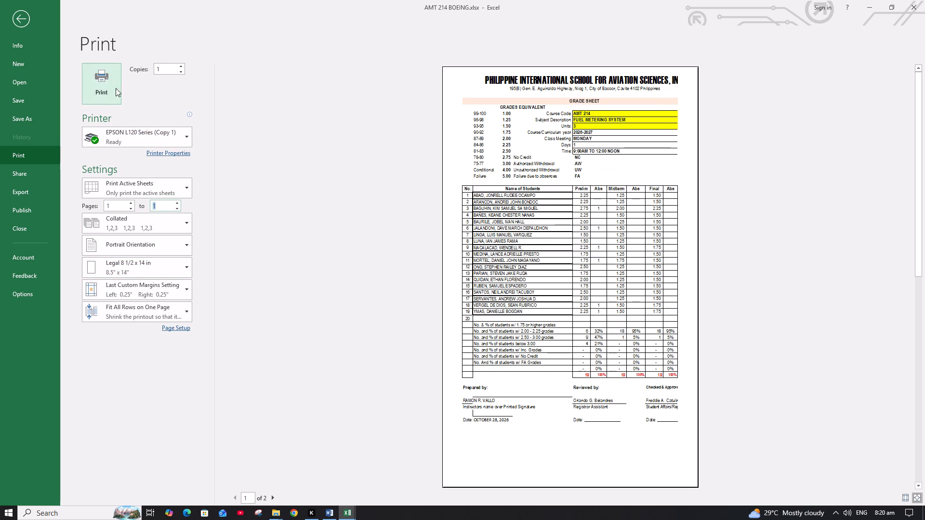
pyautogui.click(111, 80)
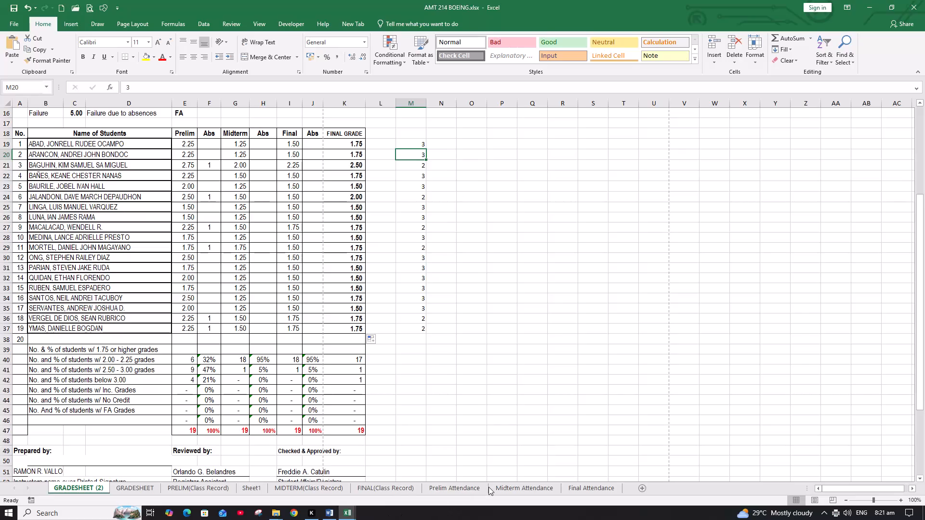
# Open the print settings for the FINAL(Class Record) sheet and set its paper size to Legal 8 1/2 x 14 in.
pyautogui.click(390, 487)
pyautogui.scroll(5, 129, 165)
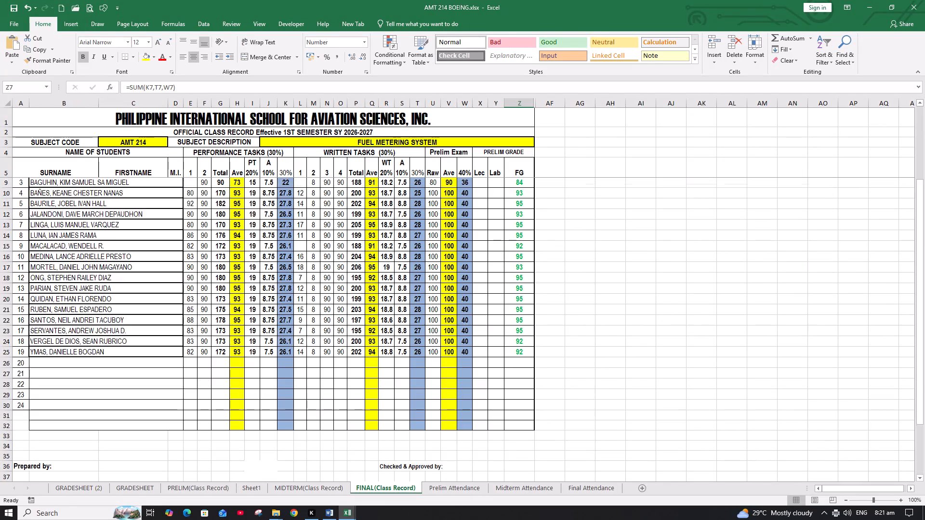
pyautogui.scroll(14, 129, 165)
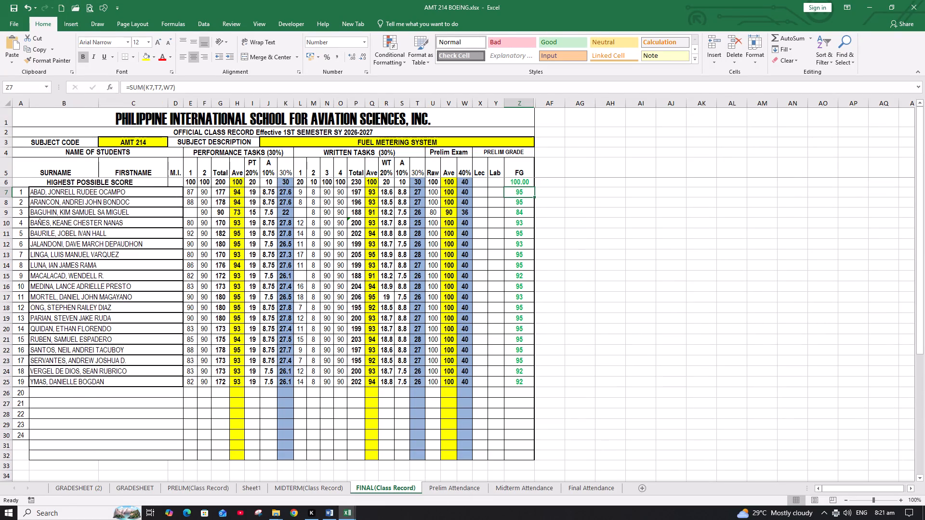
pyautogui.click(88, 6)
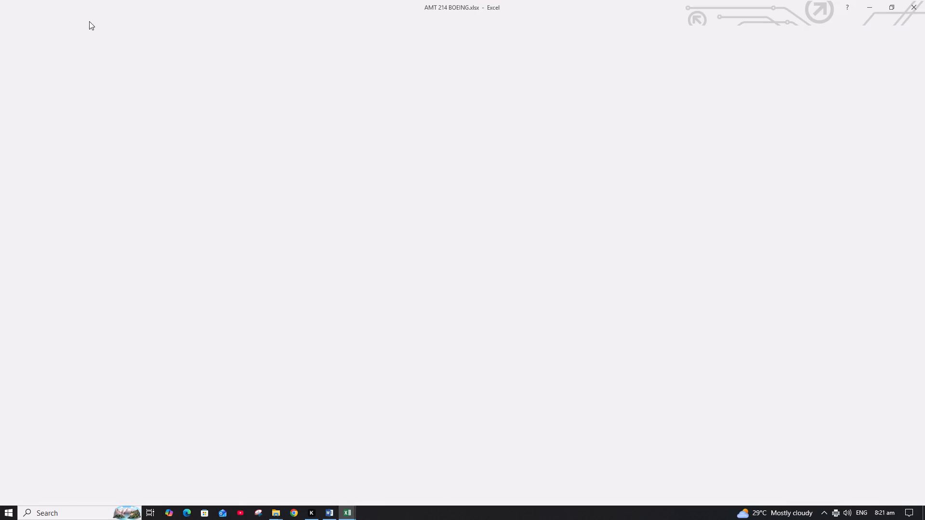
pyautogui.click(150, 266)
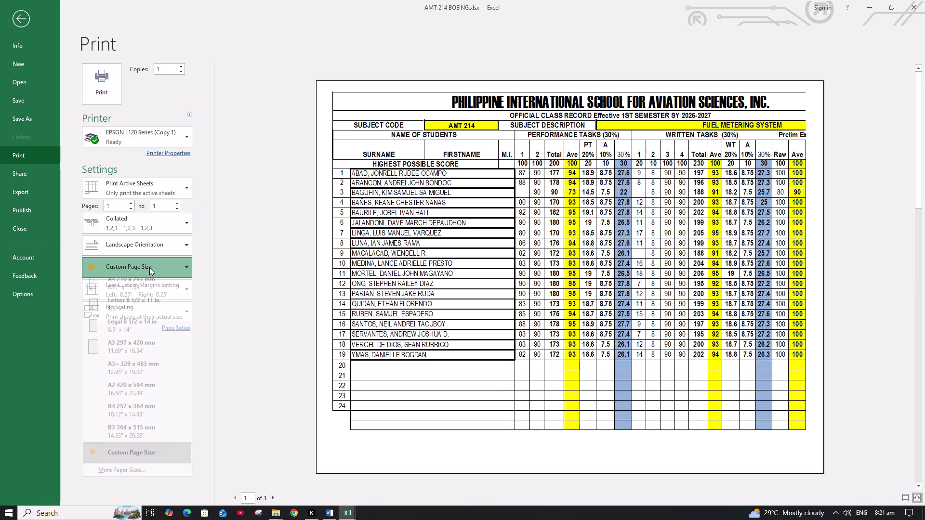
pyautogui.click(143, 326)
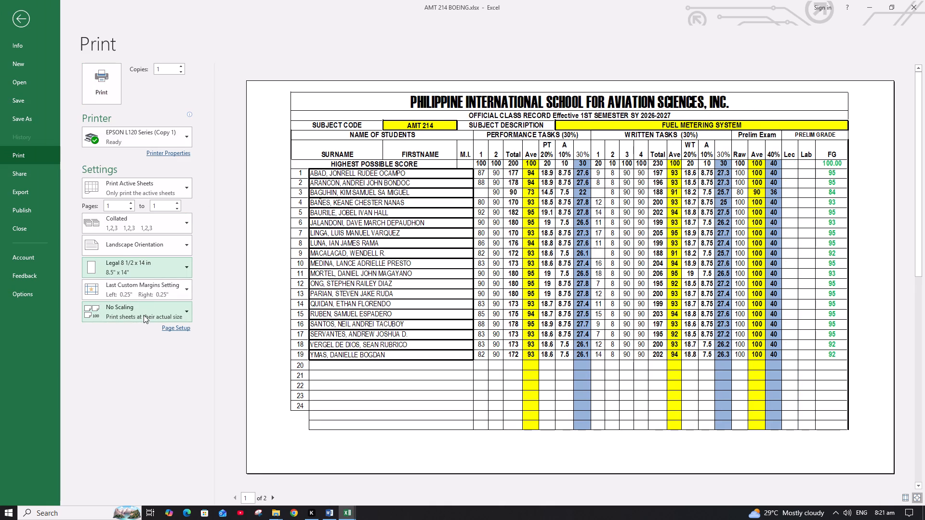
# Set the class record's page centring to vertical only, with horizontal centring off.
pyautogui.click(169, 326)
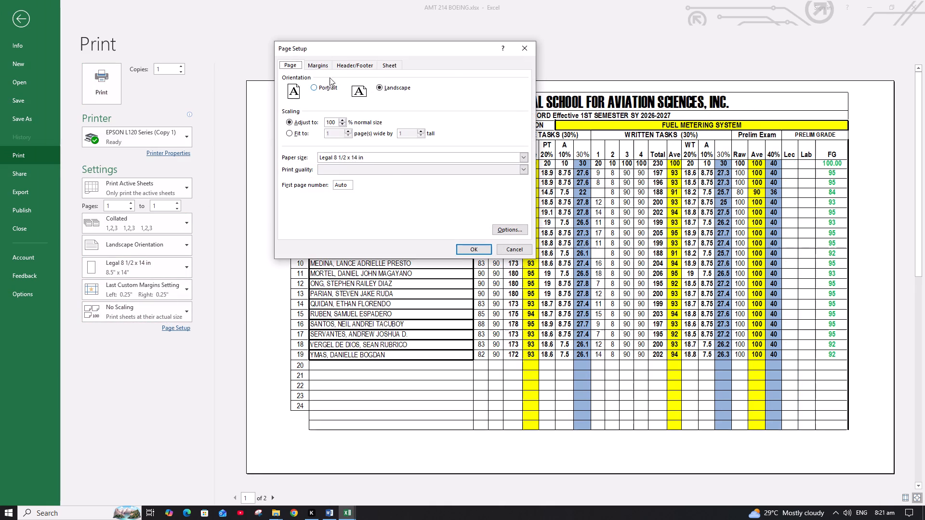
pyautogui.click(324, 65)
pyautogui.click(309, 200)
pyautogui.click(307, 208)
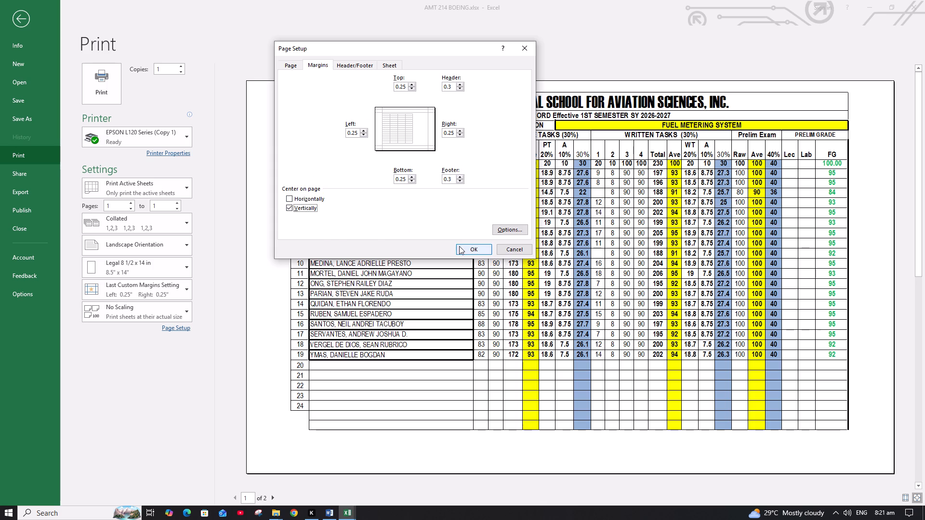
pyautogui.click(461, 247)
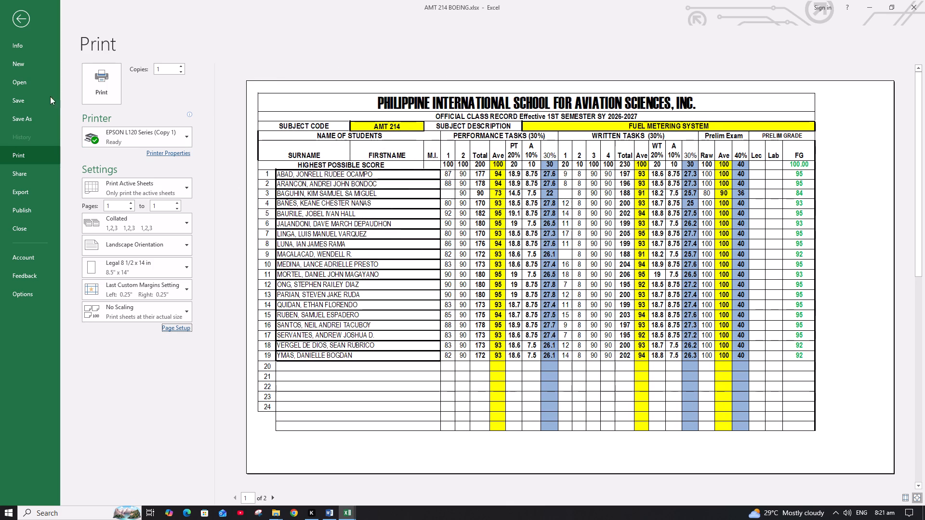
# Delete rows 27 to 35 between the last numbered row and the Prepared by block on FINAL(Class Record).
pyautogui.click(21, 24)
pyautogui.scroll(-5, 139, 246)
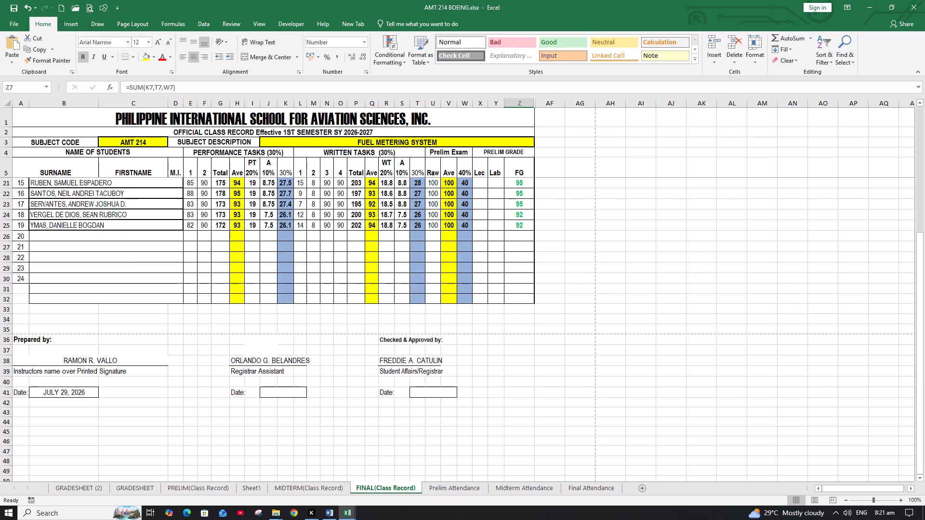
pyautogui.moveTo(4, 247); pyautogui.dragTo(8, 312)
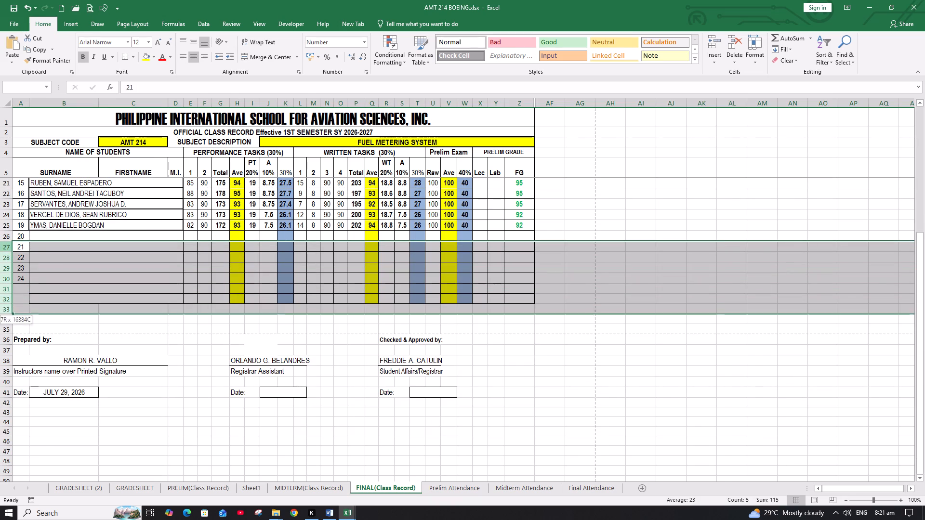
pyautogui.moveTo(8, 312); pyautogui.dragTo(7, 326)
pyautogui.rightClick(7, 326)
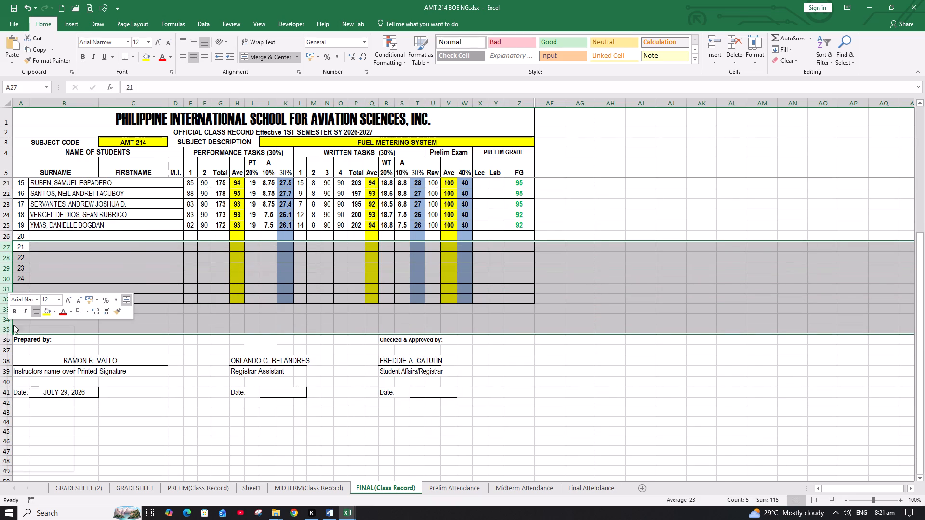
pyautogui.click(43, 405)
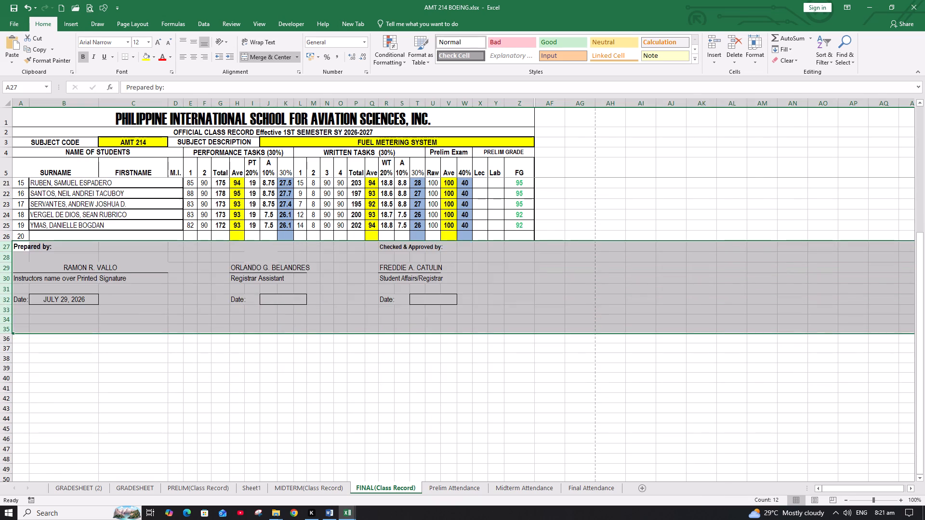
pyautogui.click(148, 308)
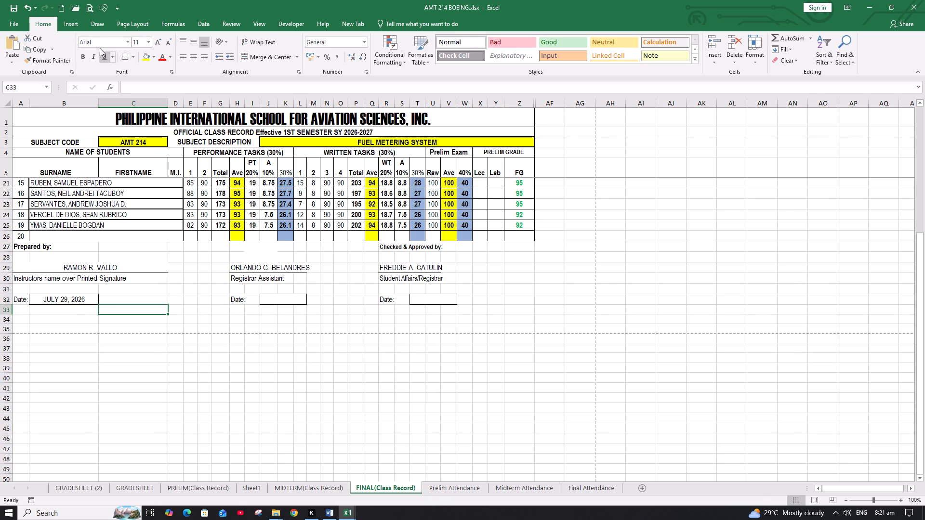
# Print the FINAL(Class Record) sheet on one legal landscape page, with the page range 1 to 1.
pyautogui.click(91, 11)
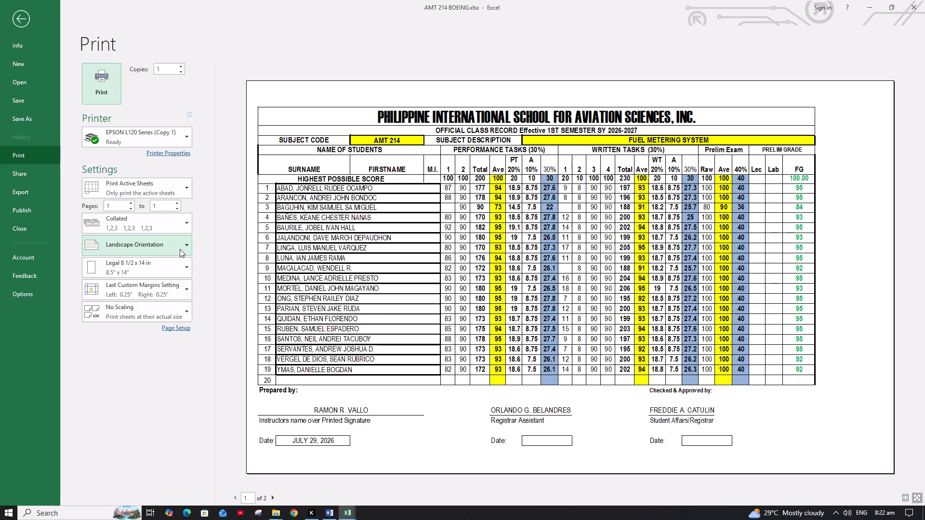
pyautogui.click(110, 84)
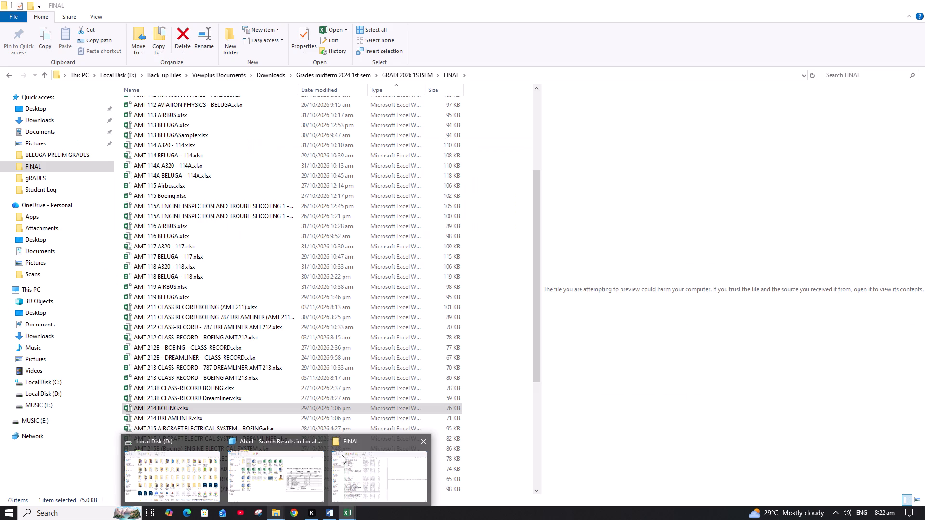
# Review the grade sheet in AMT 217 CLASS RECORD BOEING (AMT 217).xlsx from the FINAL folder and close that workbook.
pyautogui.click(269, 394)
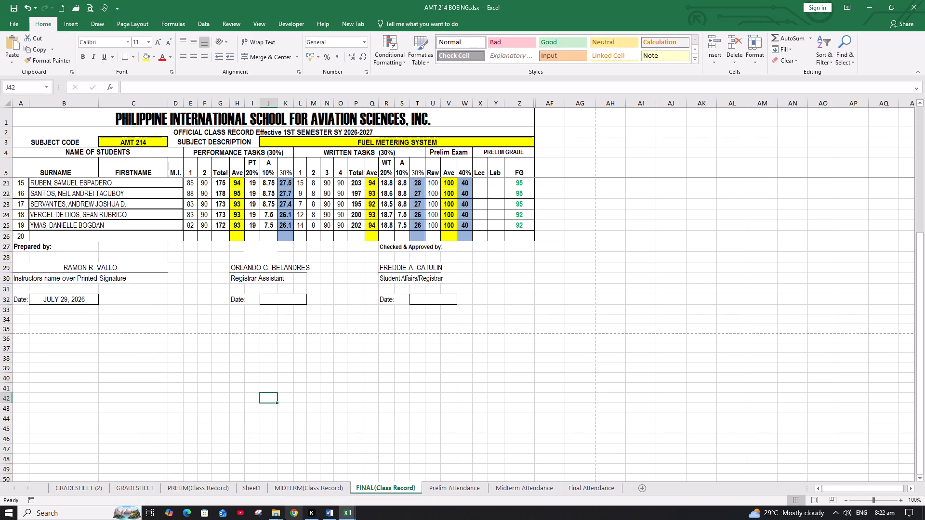
pyautogui.click(277, 511)
pyautogui.click(172, 476)
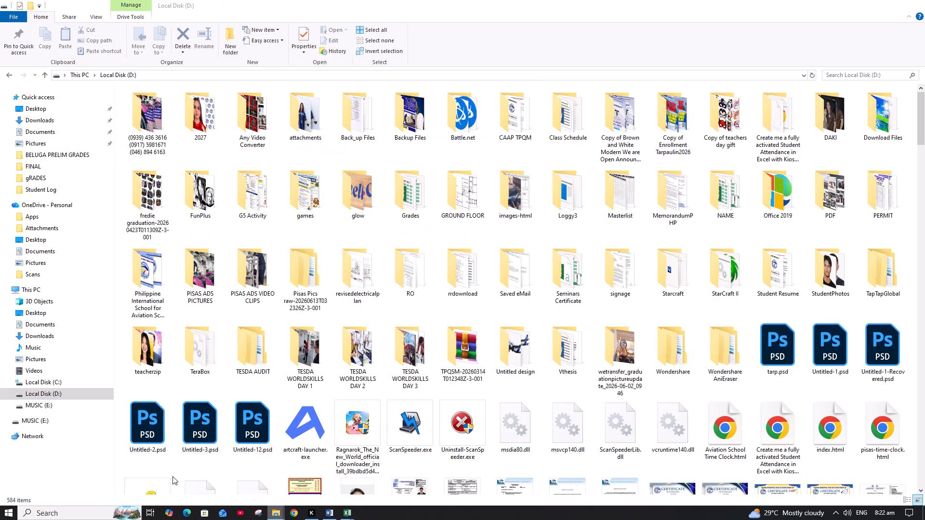
pyautogui.click(273, 516)
pyautogui.click(365, 472)
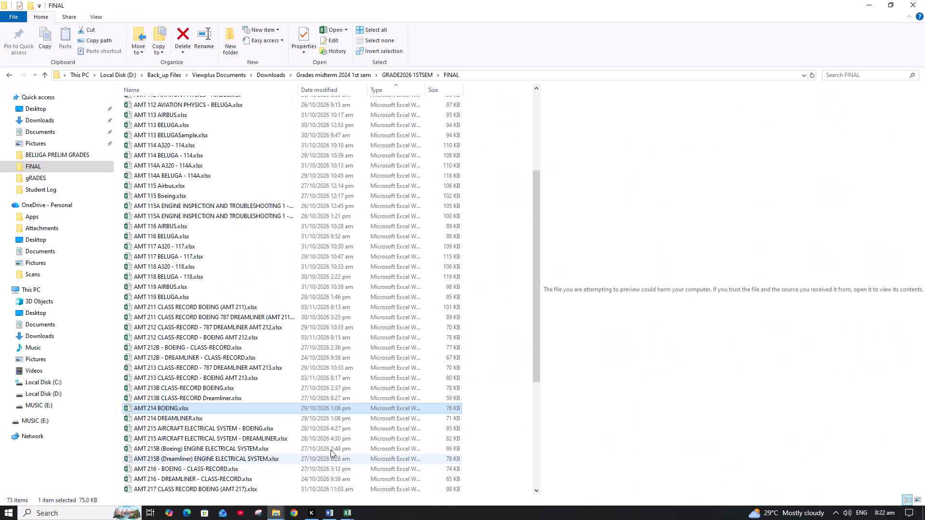
pyautogui.scroll(-2, 220, 429)
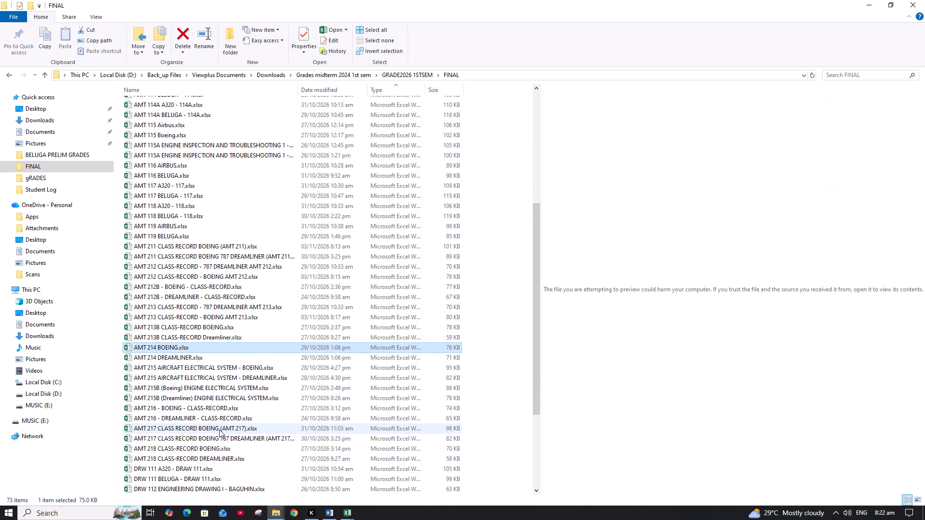
pyautogui.doubleClick(219, 429)
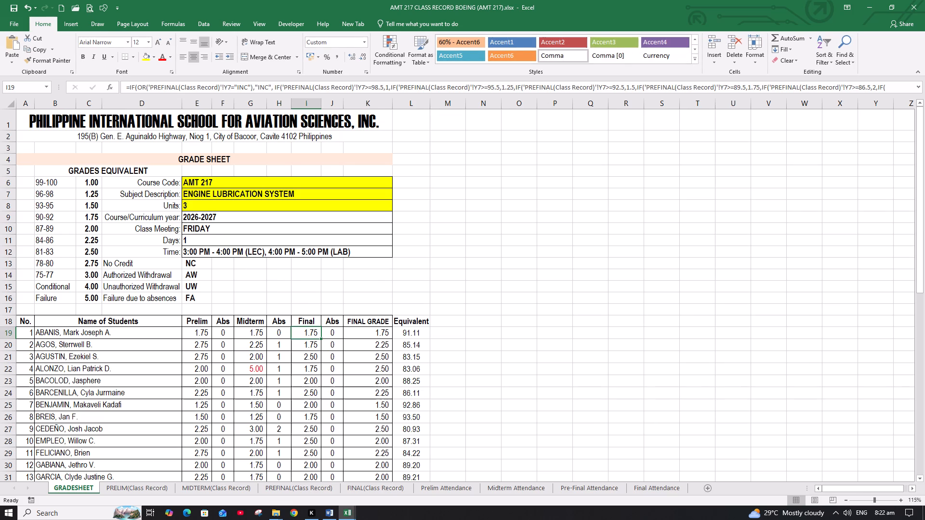
pyautogui.scroll(-11, 219, 429)
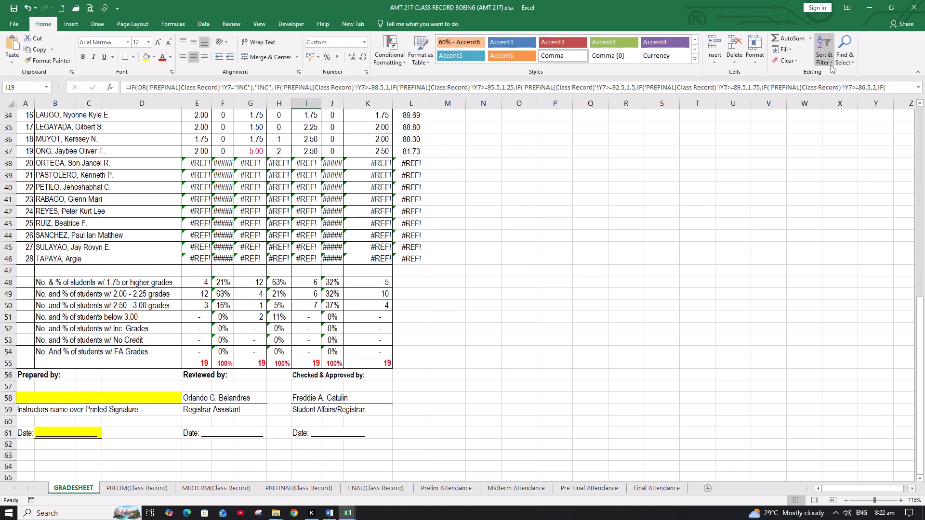
pyautogui.click(924, 1)
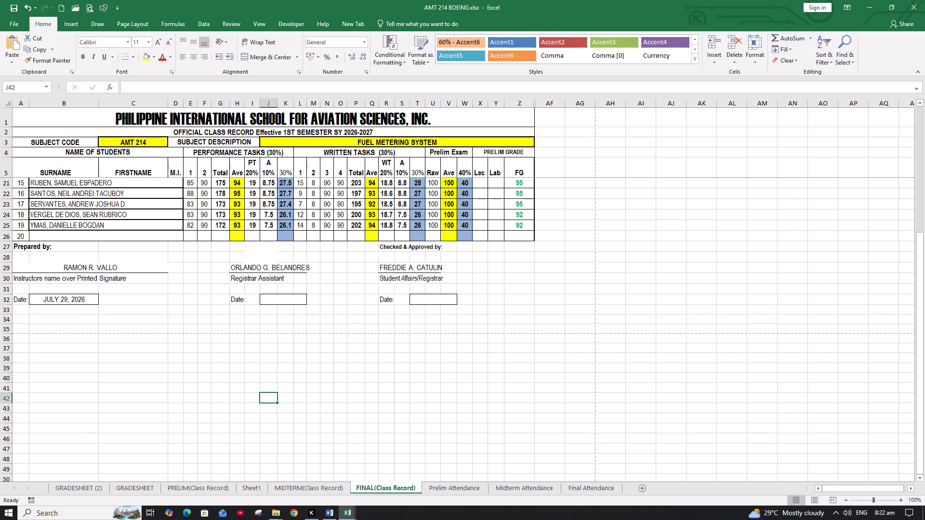
# Close AMT 214 BOEING.xlsx with its changes saved, and close AMT 113 AIRBUS.xlsx.
pyautogui.scroll(12, 462, 251)
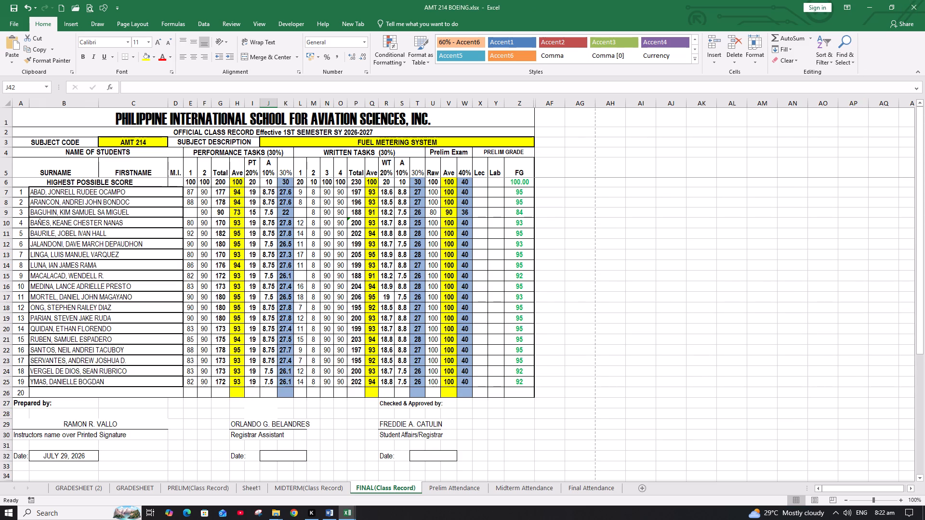
pyautogui.click(84, 493)
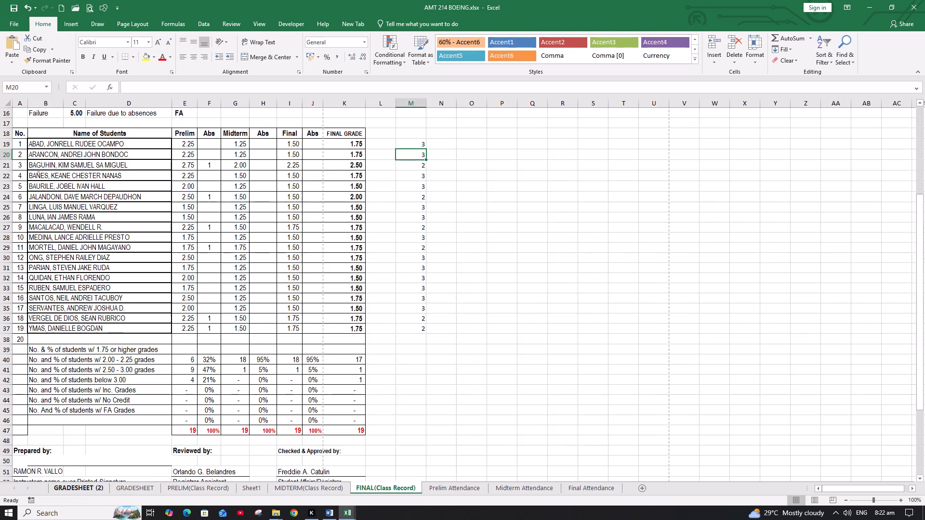
pyautogui.click(909, 7)
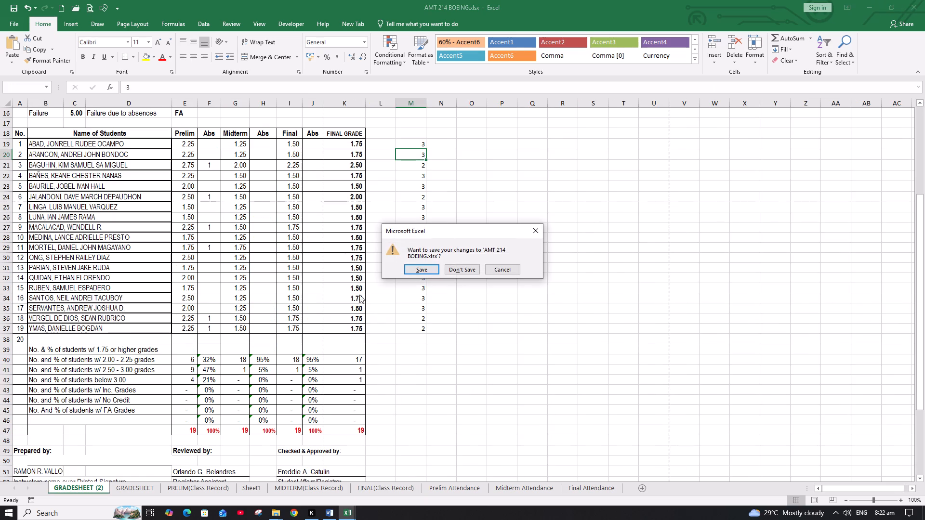
pyautogui.click(421, 272)
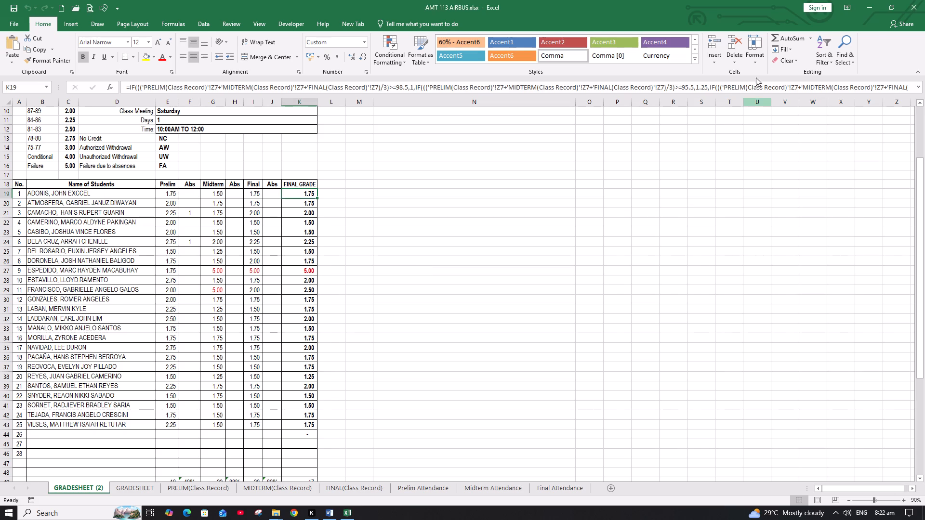
pyautogui.click(910, 8)
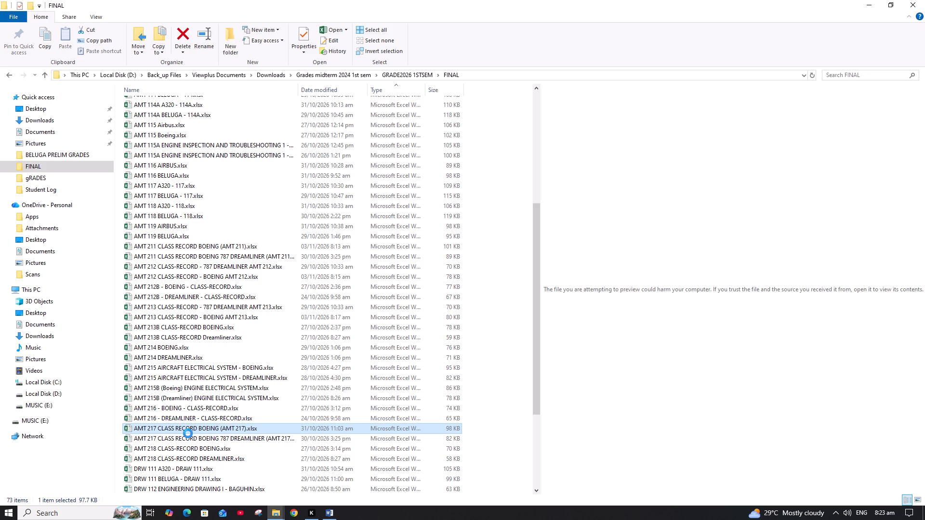
# Close the File Explorer windows showing the search results, the FINAL folder and Local Disk (D:).
pyautogui.click(330, 515)
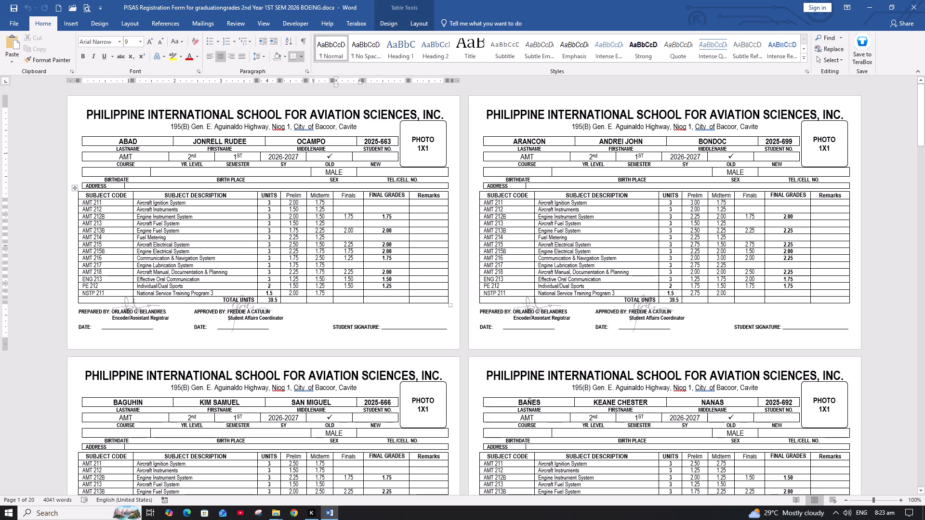
pyautogui.click(274, 515)
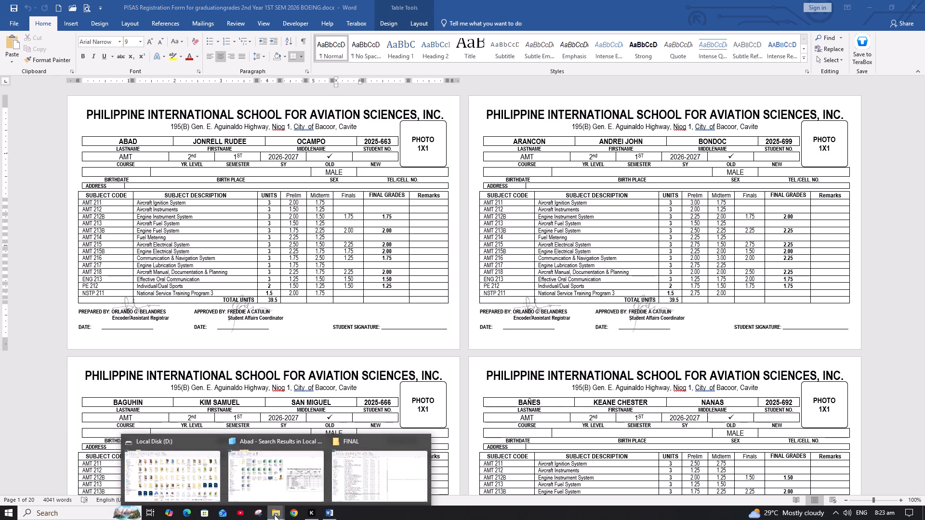
pyautogui.click(380, 481)
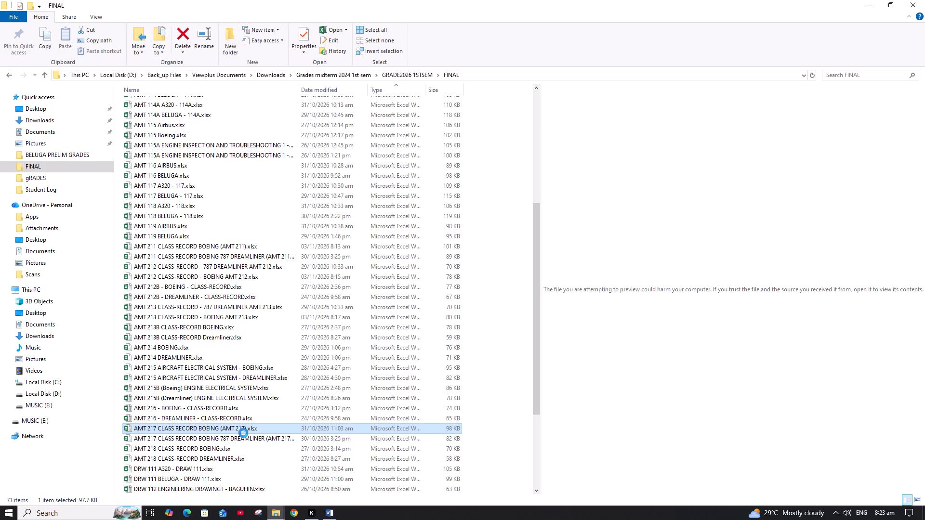
pyautogui.scroll(-4, 243, 433)
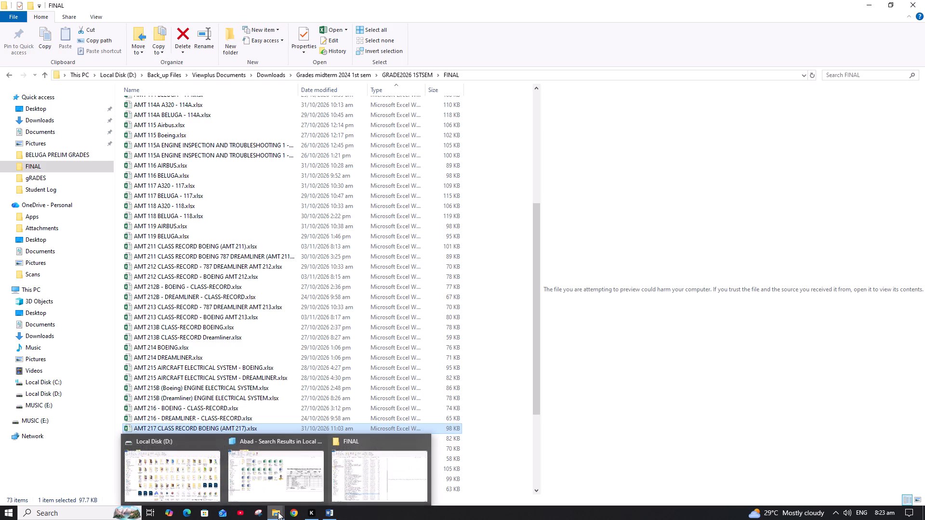
pyautogui.click(321, 442)
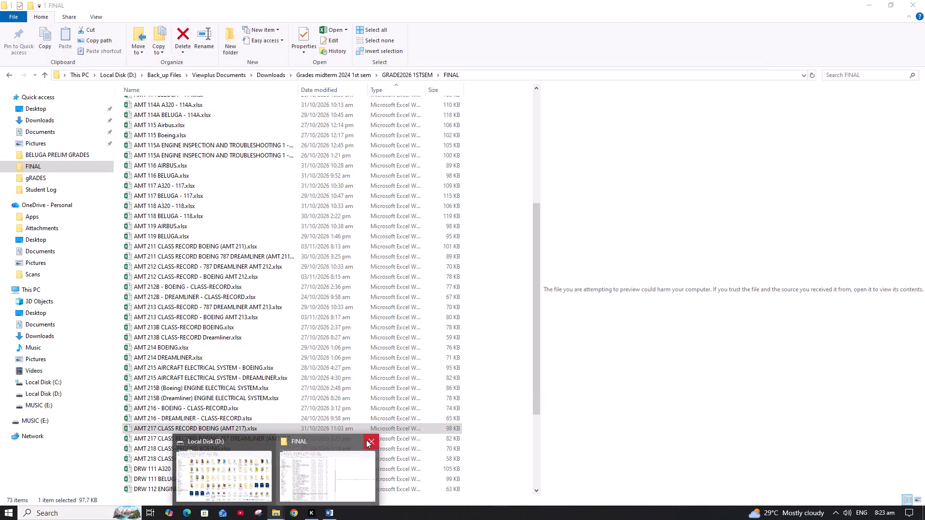
pyautogui.click(370, 441)
pyautogui.click(320, 443)
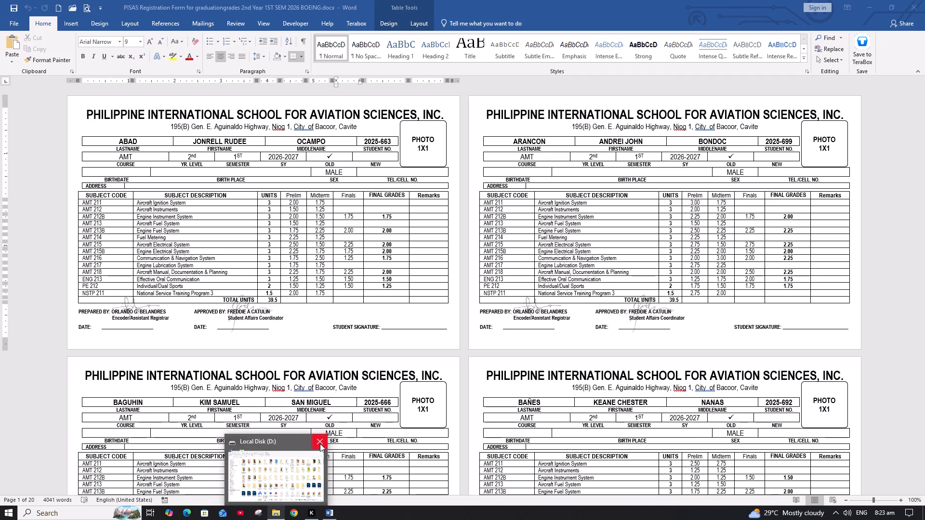
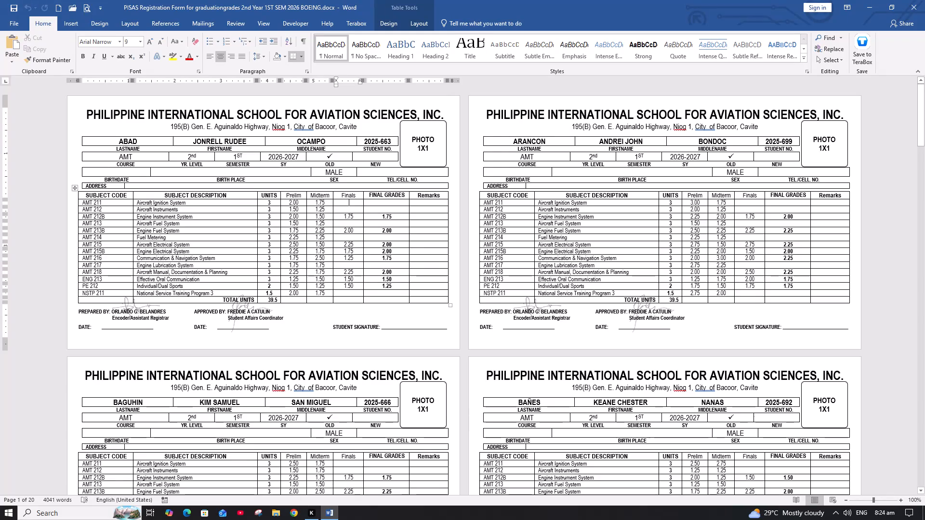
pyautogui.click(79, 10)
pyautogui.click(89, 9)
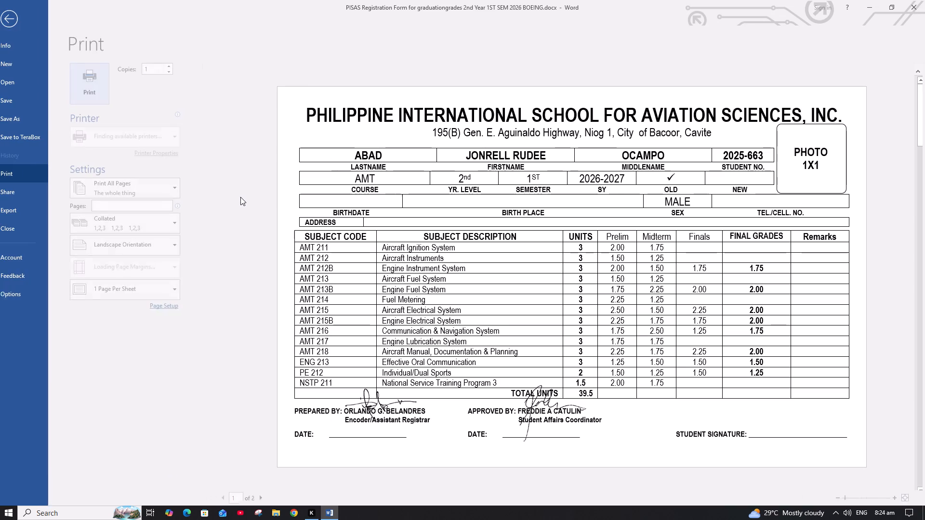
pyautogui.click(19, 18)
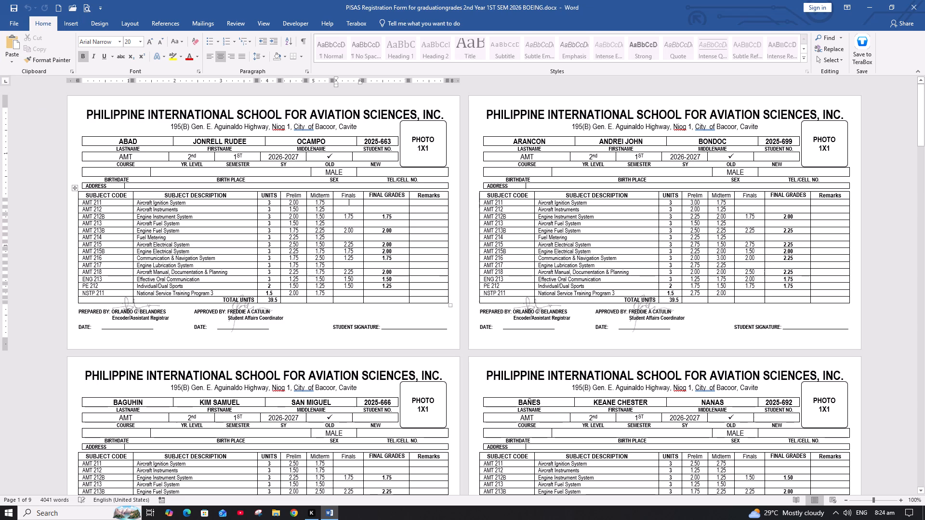
# Open NSTP 211 SECTION A - BOEING Official-Class-Record.xlsx from the FINAL folder in File Explorer.
pyautogui.click(272, 513)
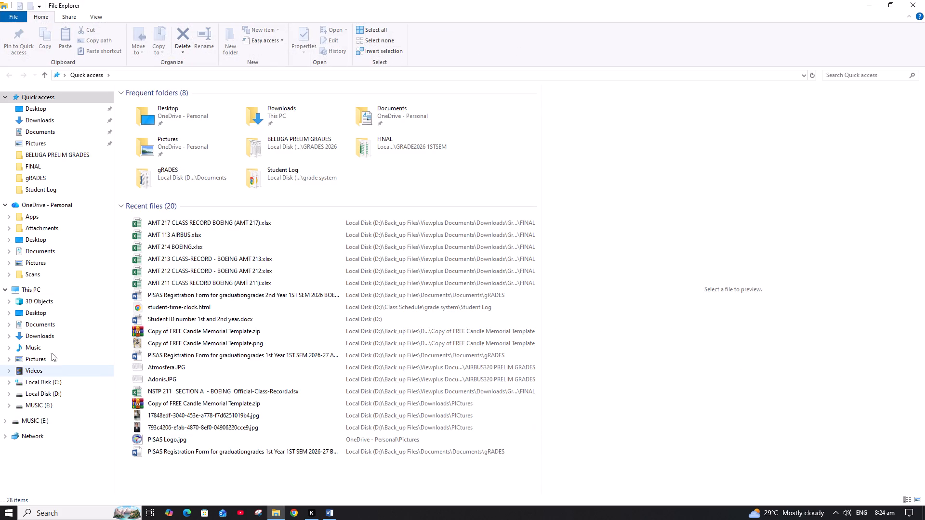
pyautogui.click(42, 169)
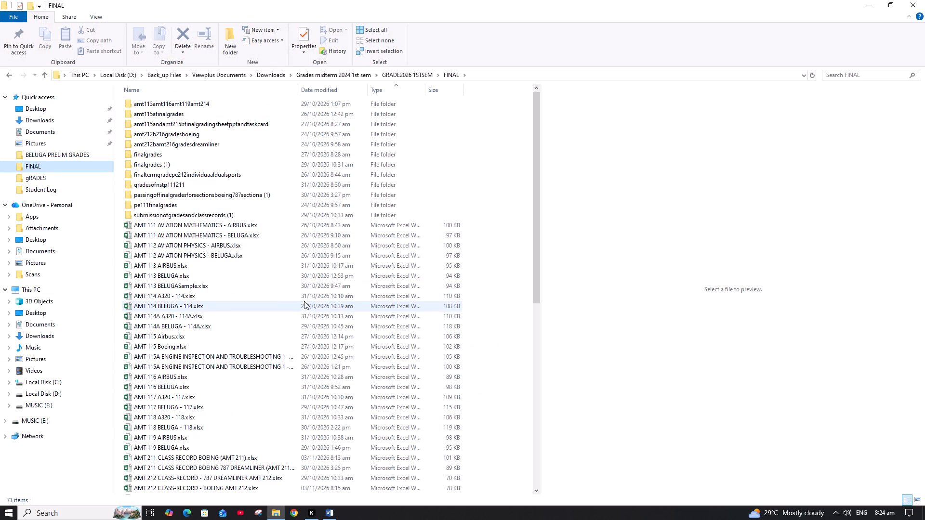
pyautogui.scroll(-15, 304, 300)
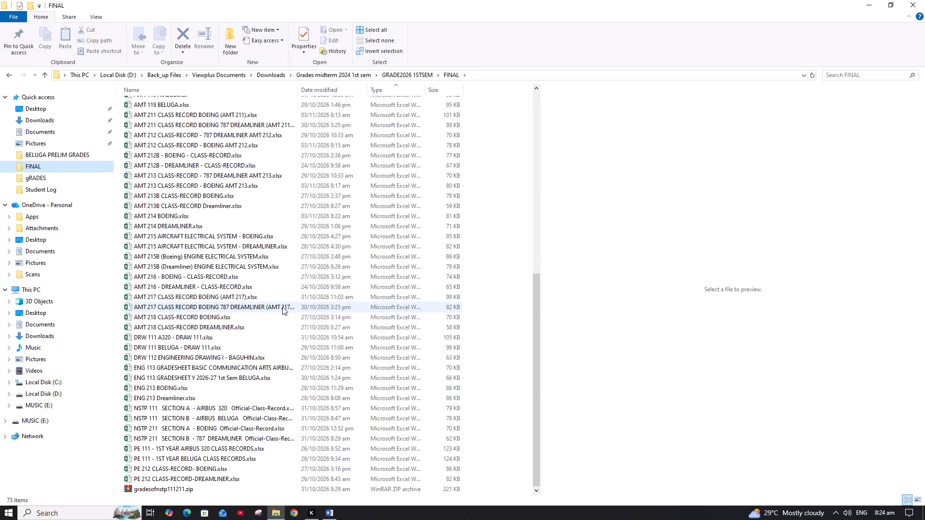
pyautogui.click(209, 429)
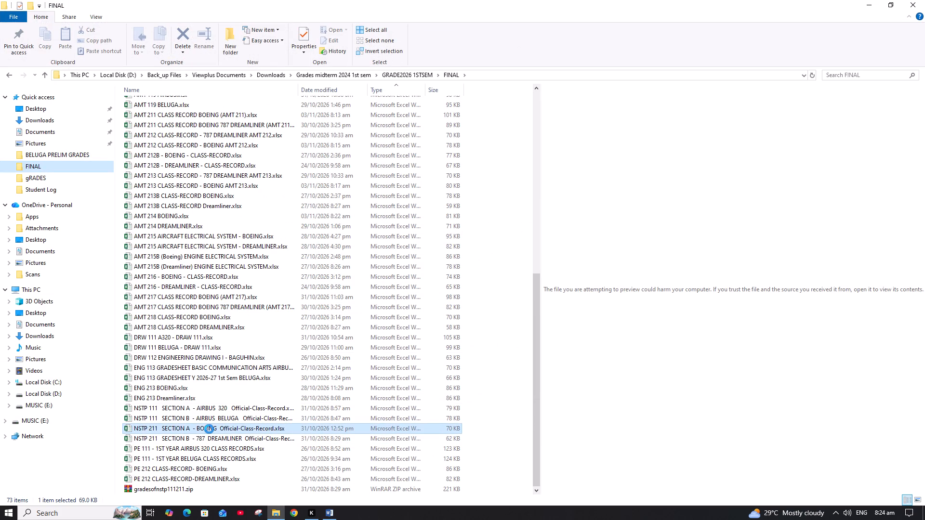
pyautogui.press('Return')
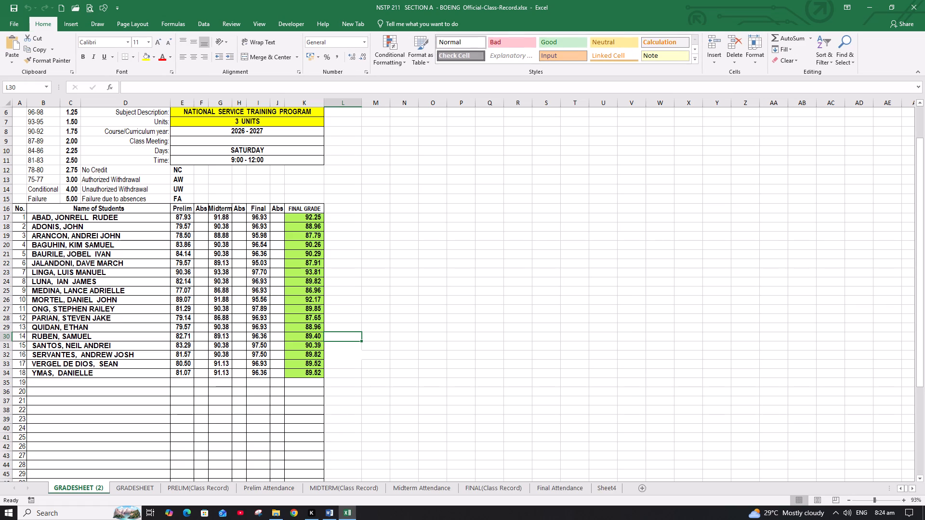
# Compare the GRADESHEET and GRADESHEET (2) sheets, checking how the first student's prelim, midterm and final grade cells are filled.
pyautogui.scroll(-5, 209, 432)
pyautogui.scroll(3, 209, 432)
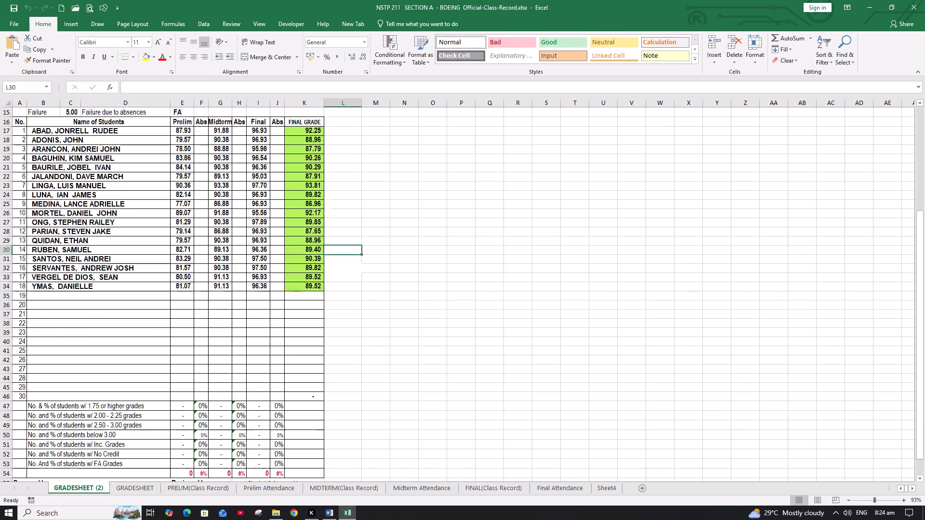
pyautogui.scroll(1, 209, 432)
pyautogui.click(142, 487)
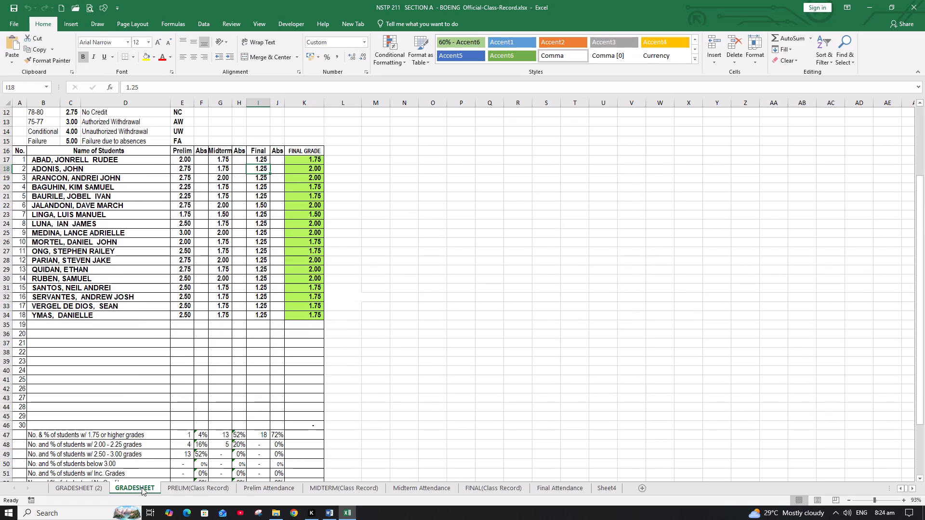
pyautogui.click(185, 162)
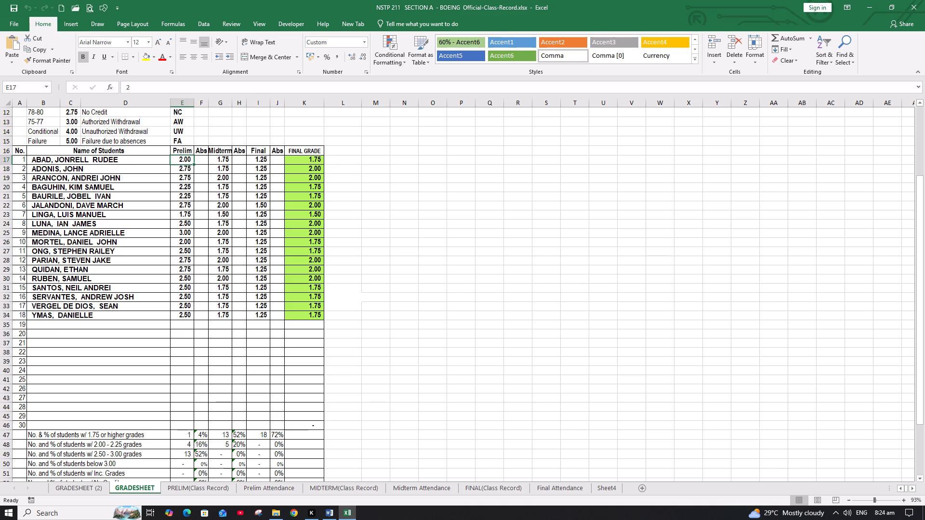
pyautogui.scroll(2, 173, 287)
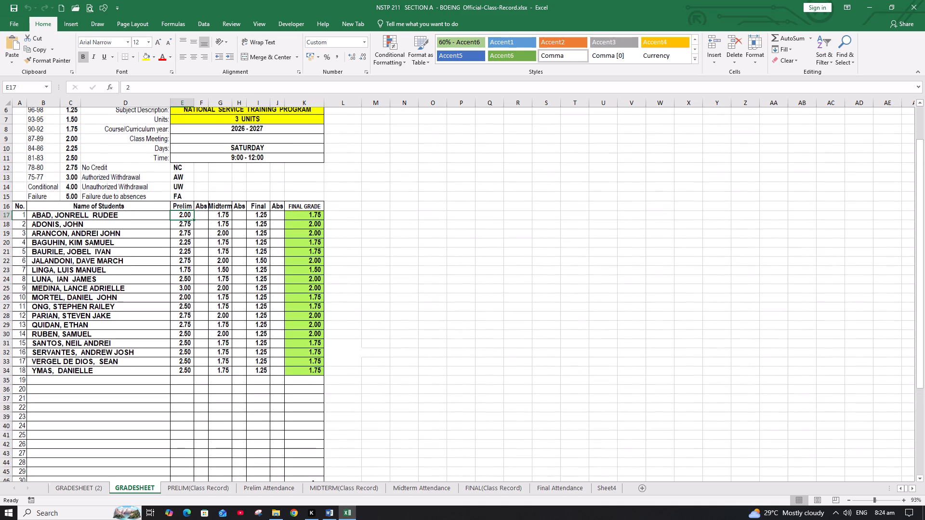
pyautogui.click(91, 490)
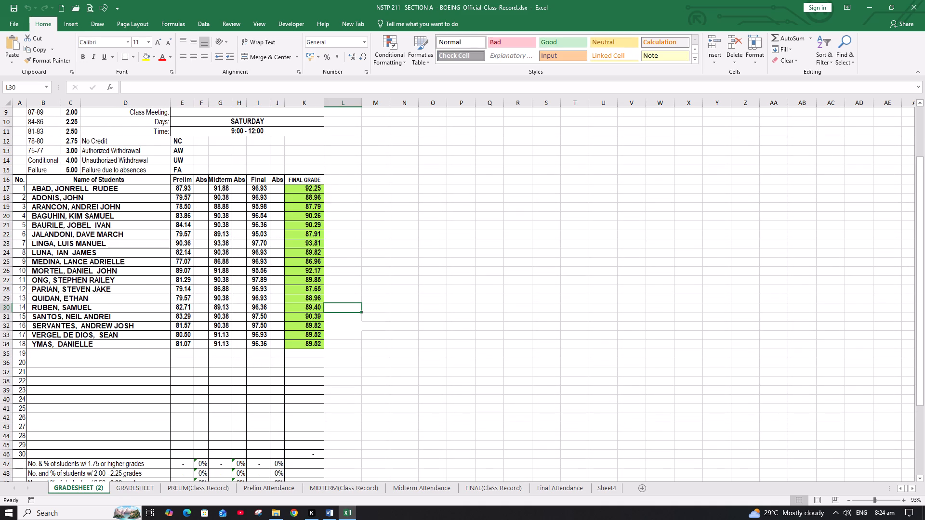
pyautogui.click(181, 193)
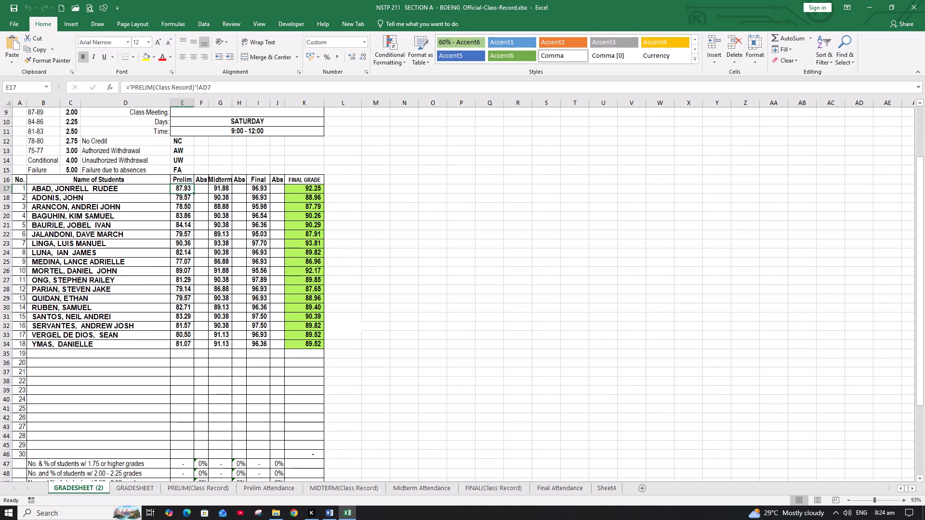
pyautogui.click(216, 189)
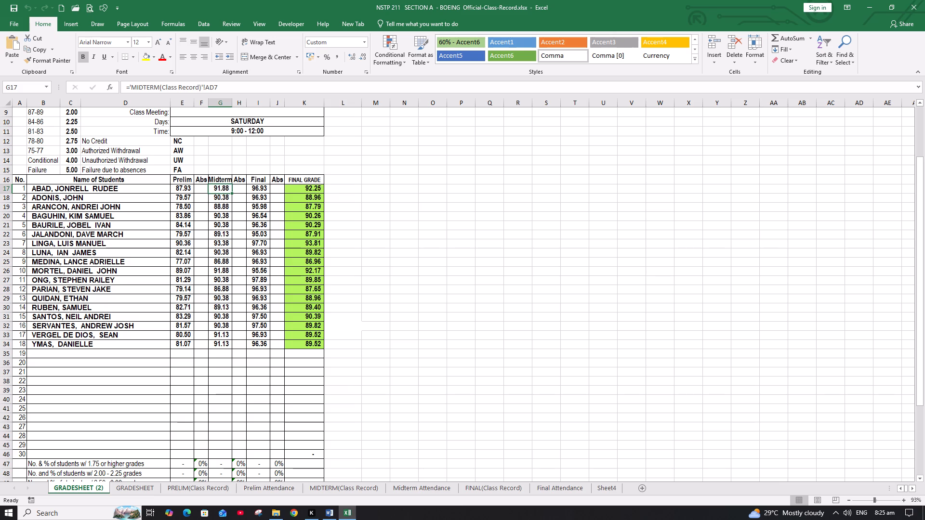
pyautogui.click(148, 488)
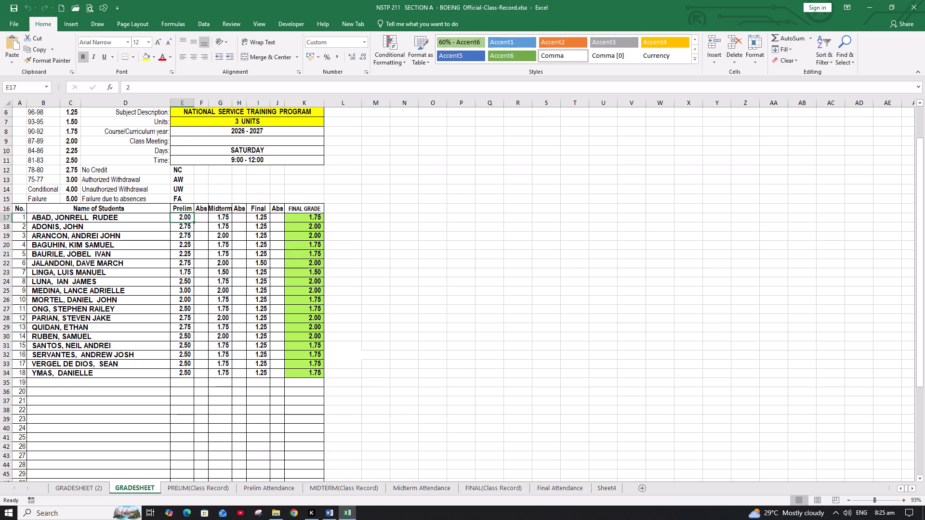
pyautogui.click(219, 220)
pyautogui.click(93, 489)
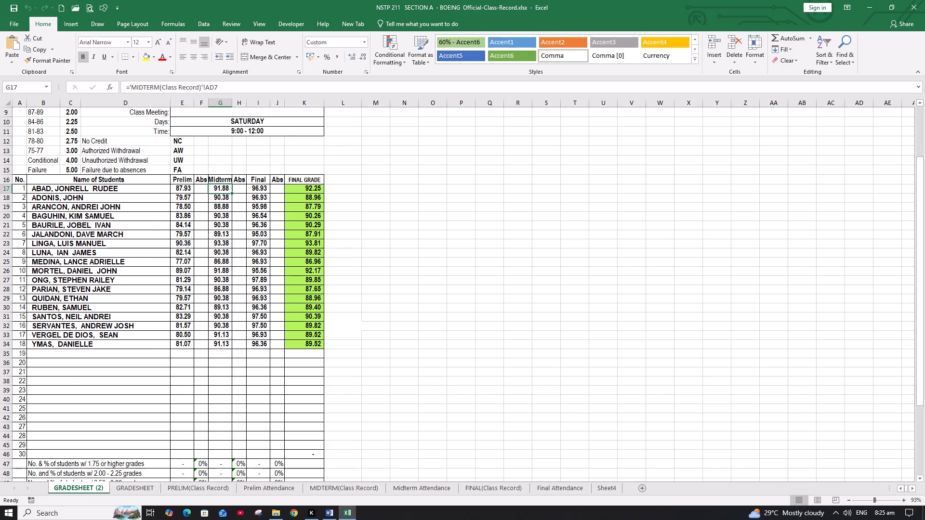
pyautogui.click(184, 192)
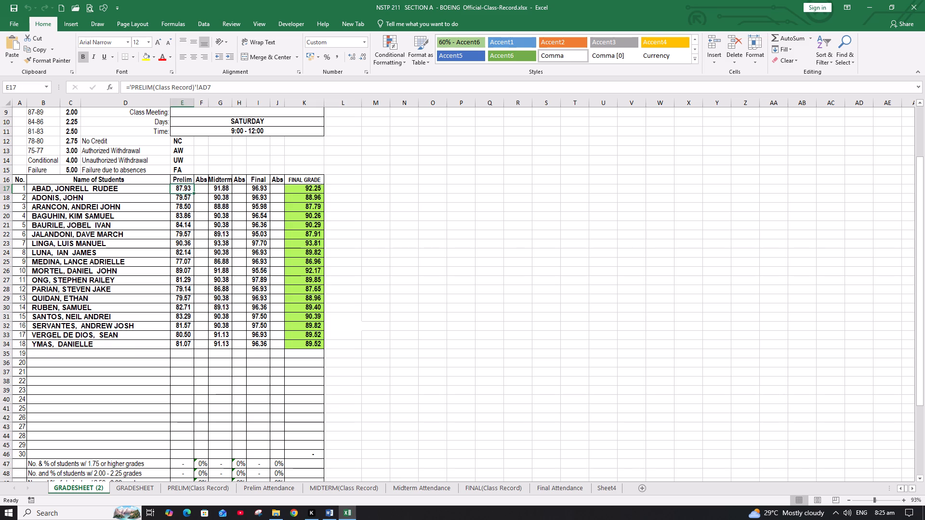
pyautogui.click(221, 191)
pyautogui.click(258, 190)
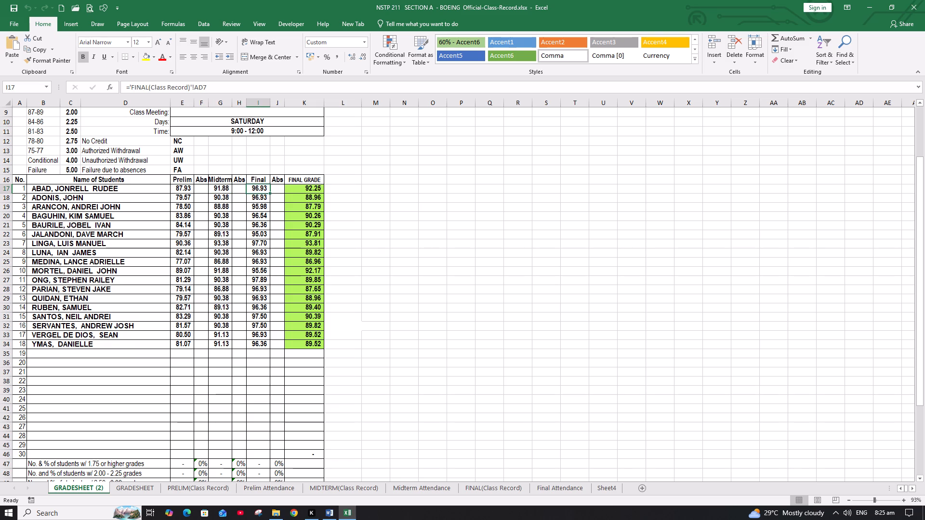
# Open the recent workbook NSTP 111 SECTION B - AIRBUS BELUGA Official-Class-Record.xlsx.
pyautogui.click(16, 26)
pyautogui.click(29, 79)
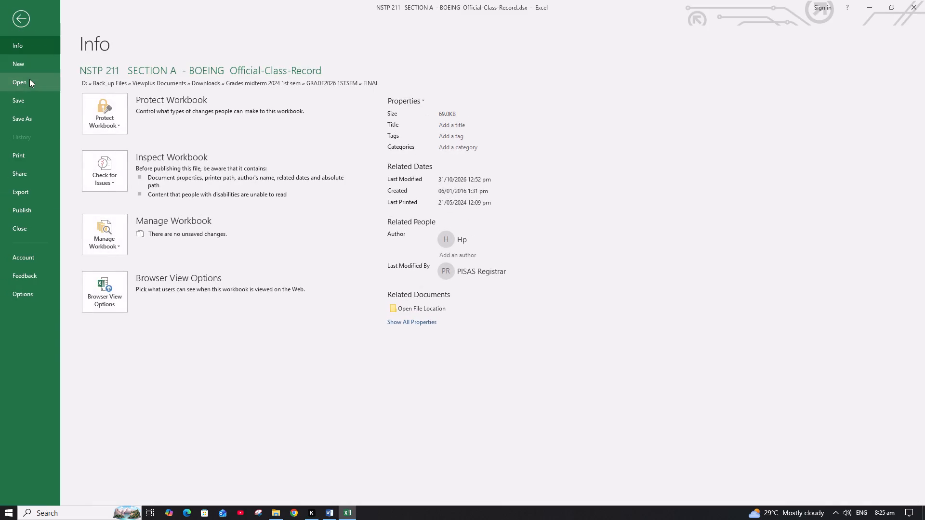
pyautogui.scroll(-2, 323, 314)
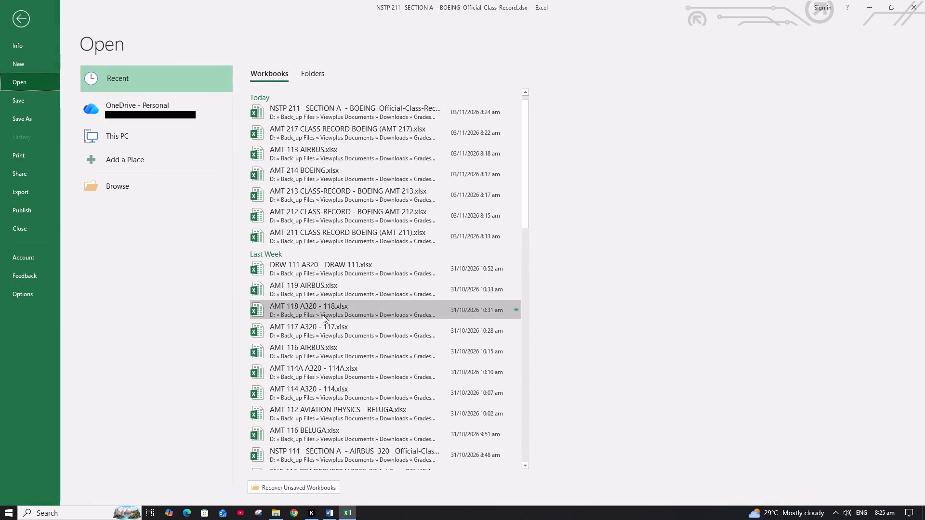
pyautogui.scroll(-4, 323, 315)
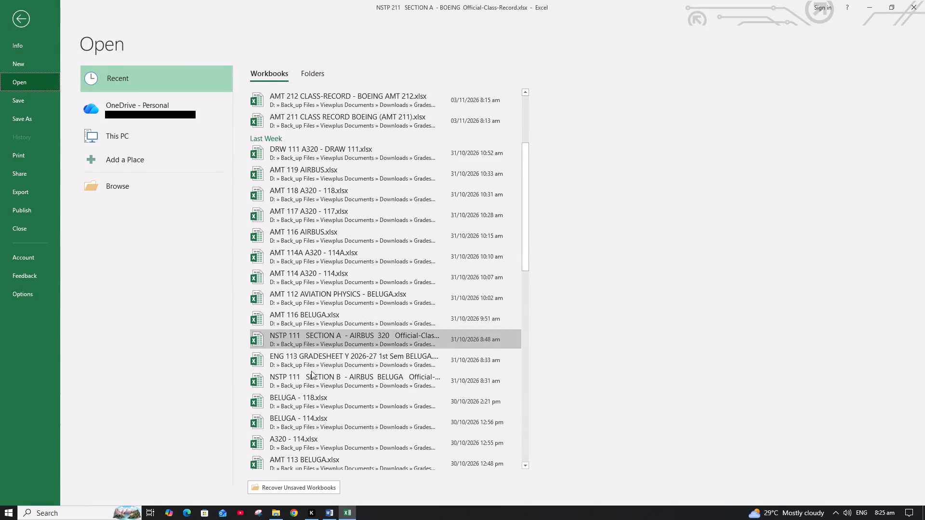
pyautogui.click(310, 376)
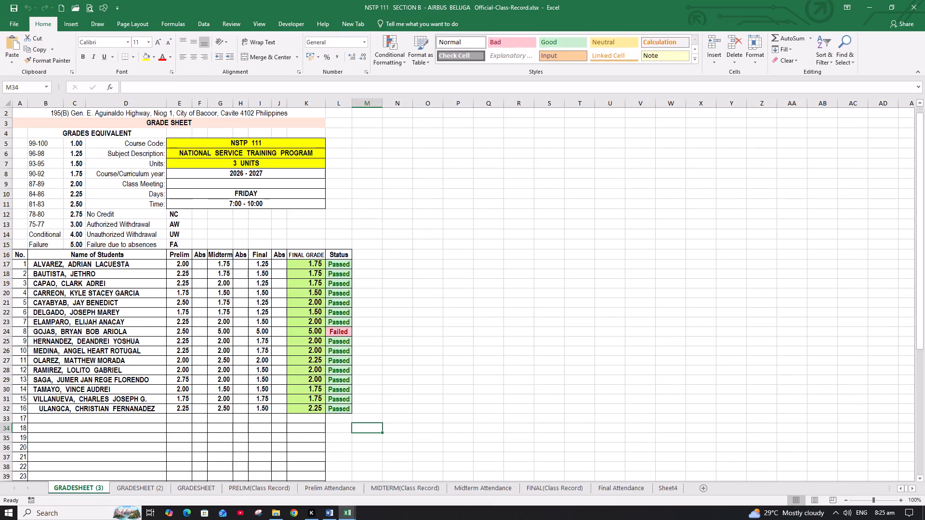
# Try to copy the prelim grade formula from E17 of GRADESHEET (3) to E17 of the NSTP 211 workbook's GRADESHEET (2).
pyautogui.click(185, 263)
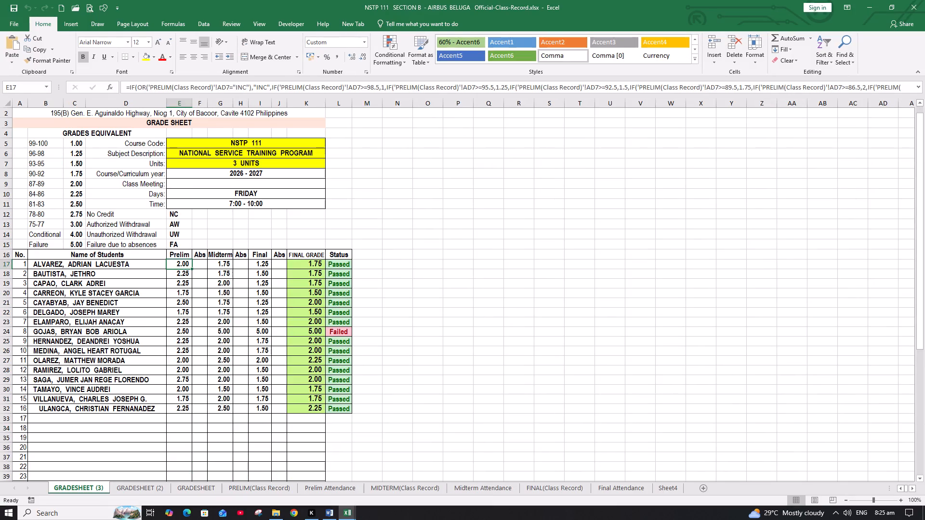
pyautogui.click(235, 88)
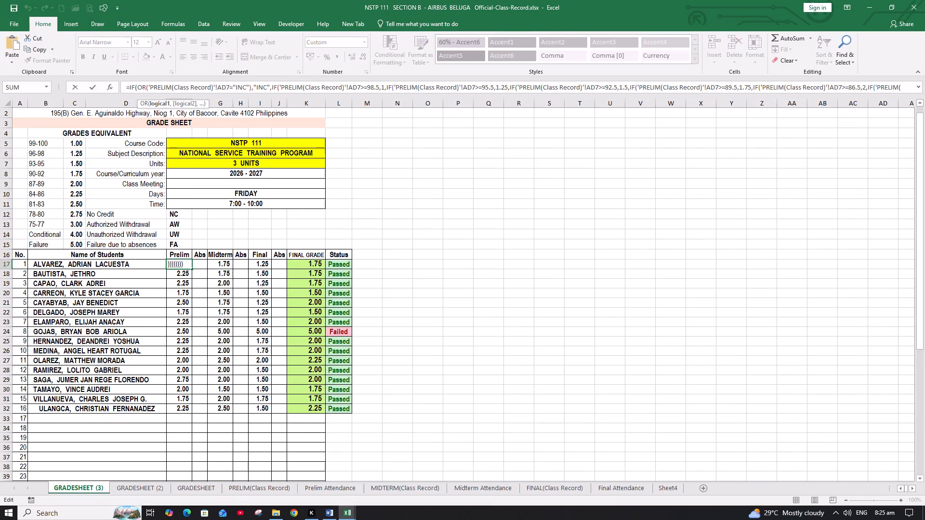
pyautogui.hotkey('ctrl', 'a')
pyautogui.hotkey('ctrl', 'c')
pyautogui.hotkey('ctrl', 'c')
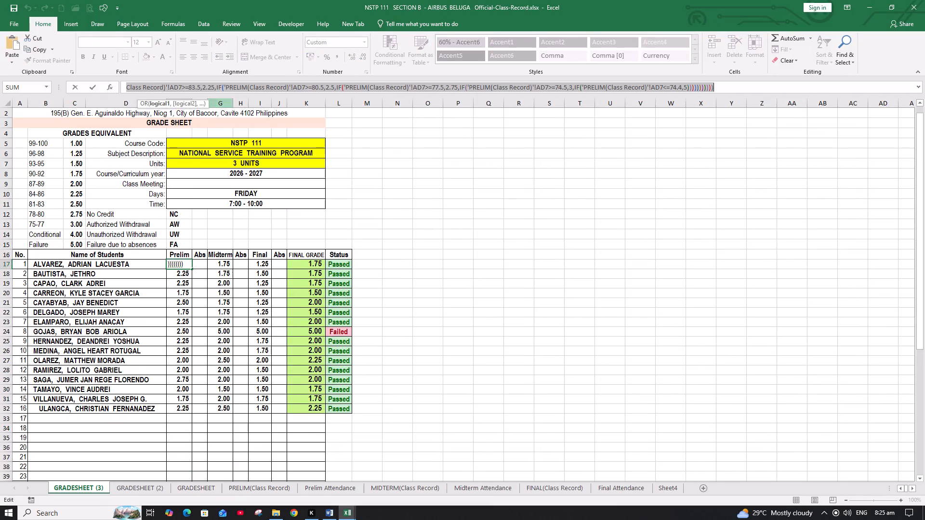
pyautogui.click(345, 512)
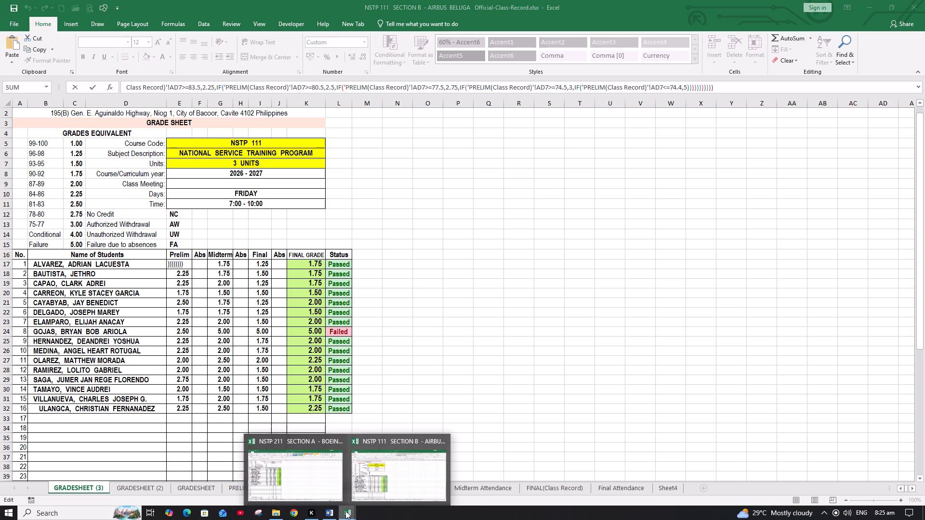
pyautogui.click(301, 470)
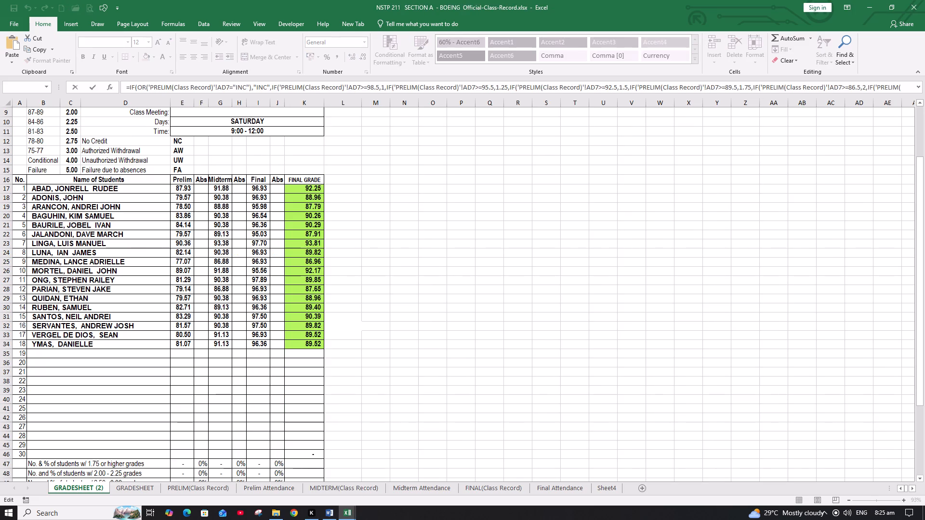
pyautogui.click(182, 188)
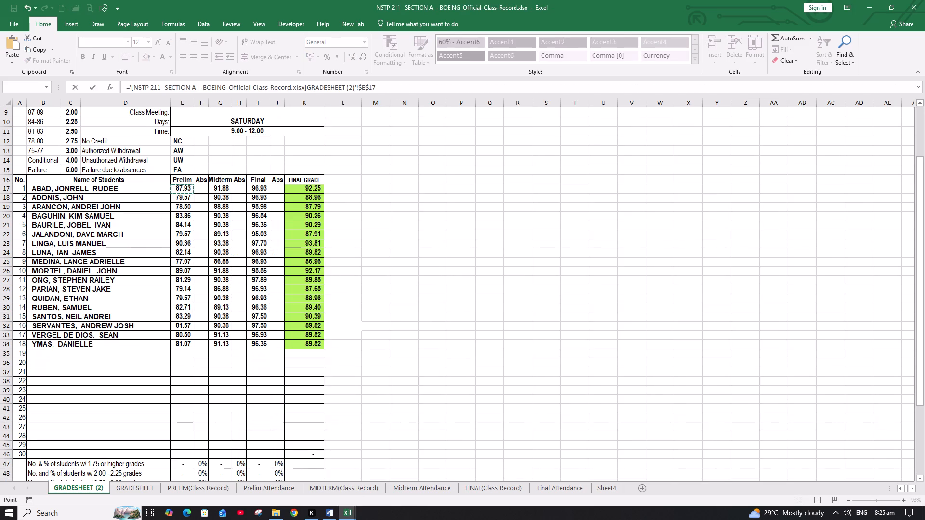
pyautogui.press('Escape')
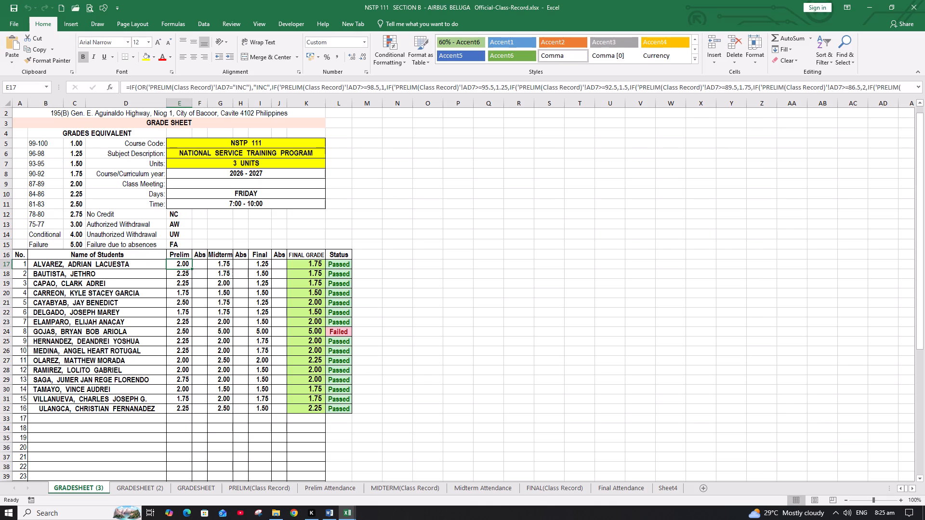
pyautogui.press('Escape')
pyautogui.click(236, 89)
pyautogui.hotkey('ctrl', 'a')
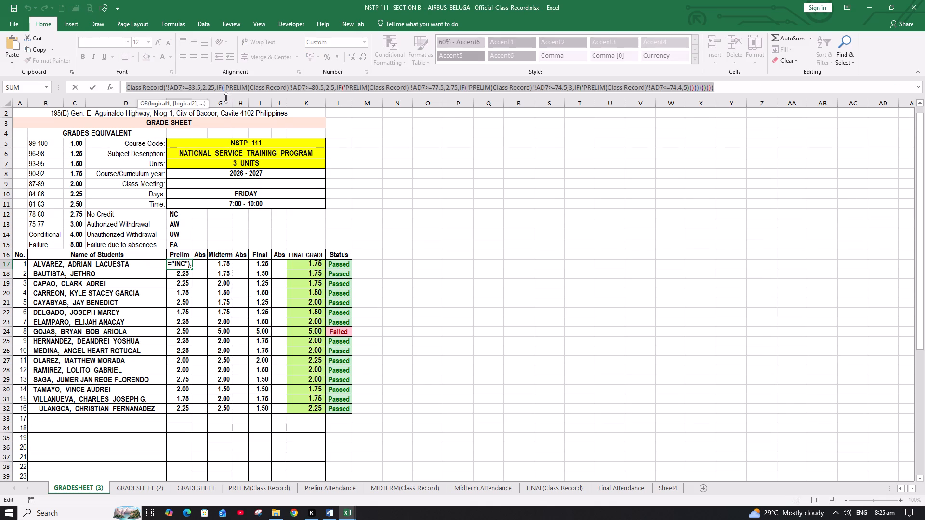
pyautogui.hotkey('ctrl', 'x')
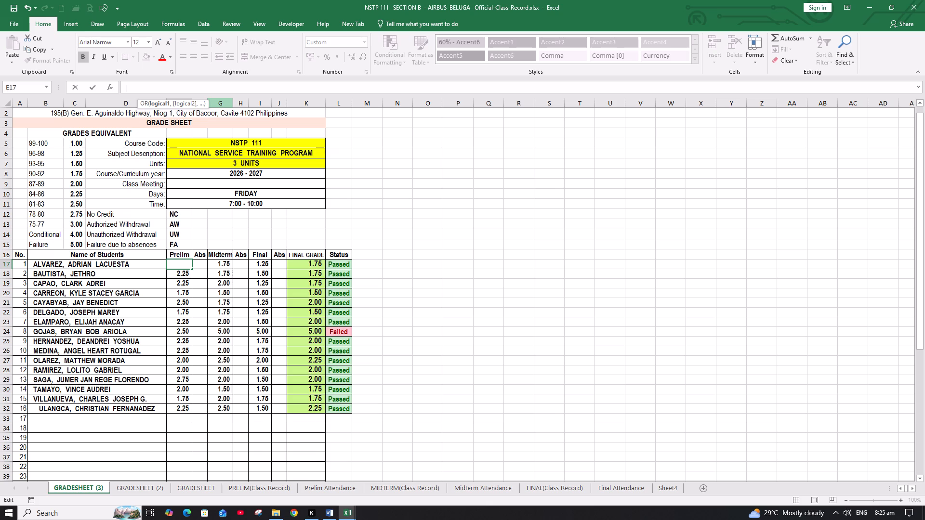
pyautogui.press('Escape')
# Copy the prelim grade formula from E17 of the NSTP 111 GRADESHEET (3) into E17 of the NSTP 211 workbook's GRADESHEET.
pyautogui.click(222, 90)
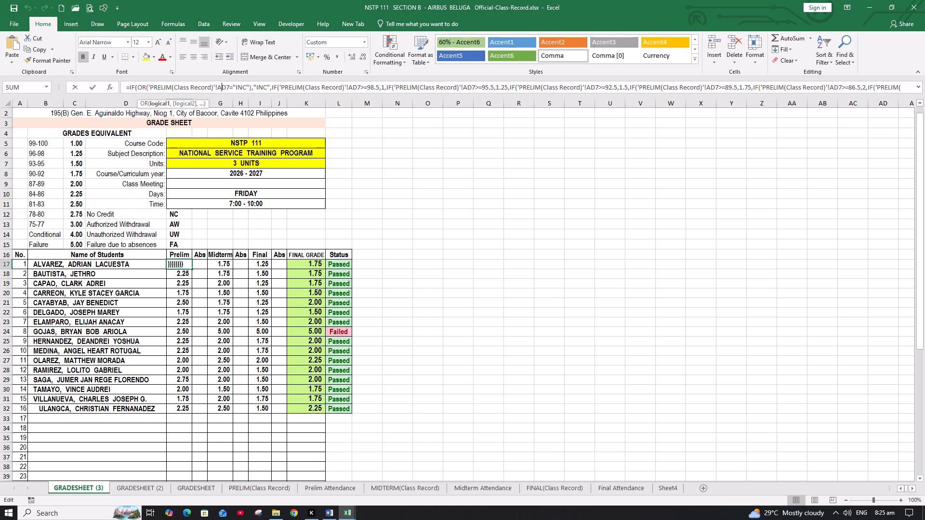
pyautogui.hotkey('ctrl', 'a')
pyautogui.hotkey('ctrl', 'c')
pyautogui.hotkey('ctrl', 'c')
pyautogui.hotkey('ctrl', 'c')
pyautogui.press('Escape')
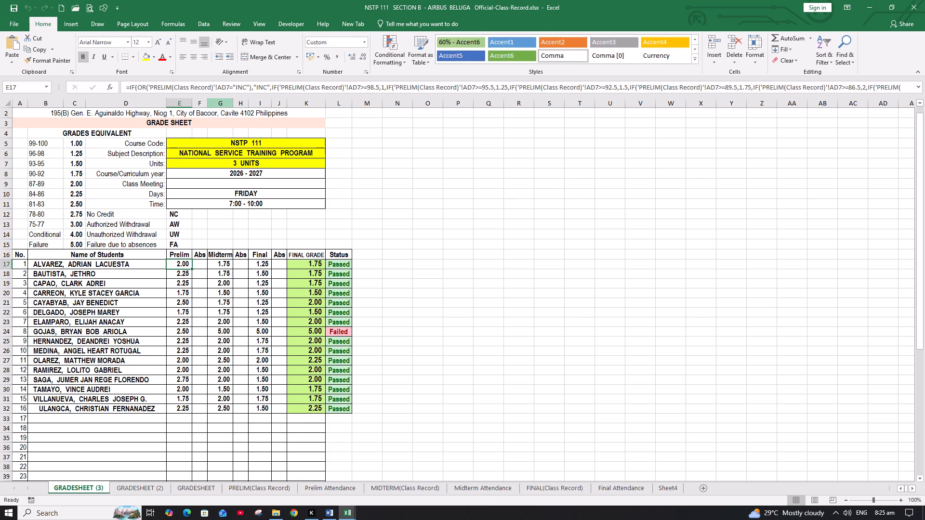
pyautogui.press('Escape')
pyautogui.press('Escape')
pyautogui.click(344, 510)
pyautogui.click(294, 473)
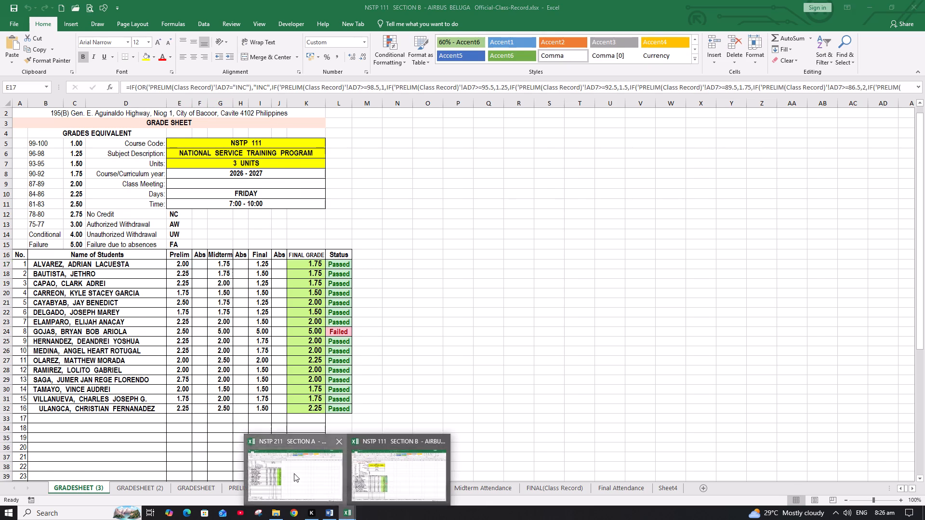
pyautogui.click(140, 489)
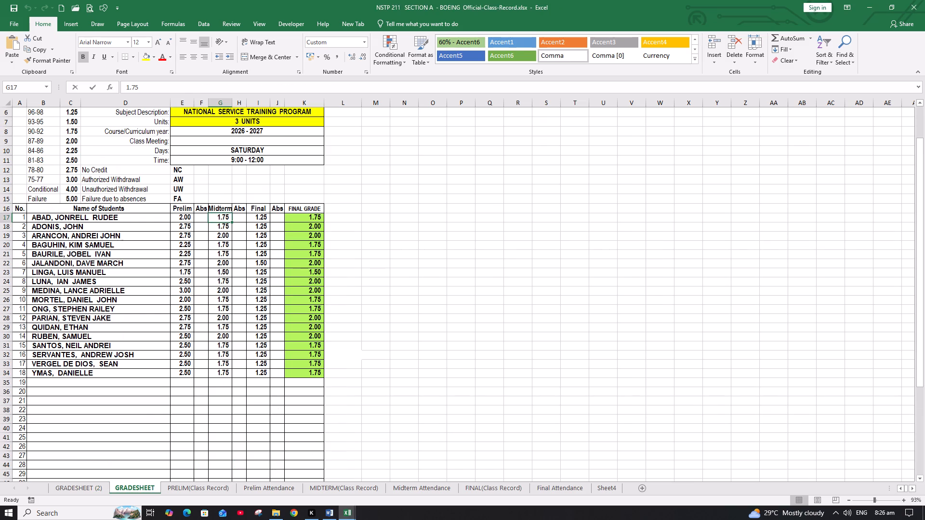
pyautogui.click(183, 217)
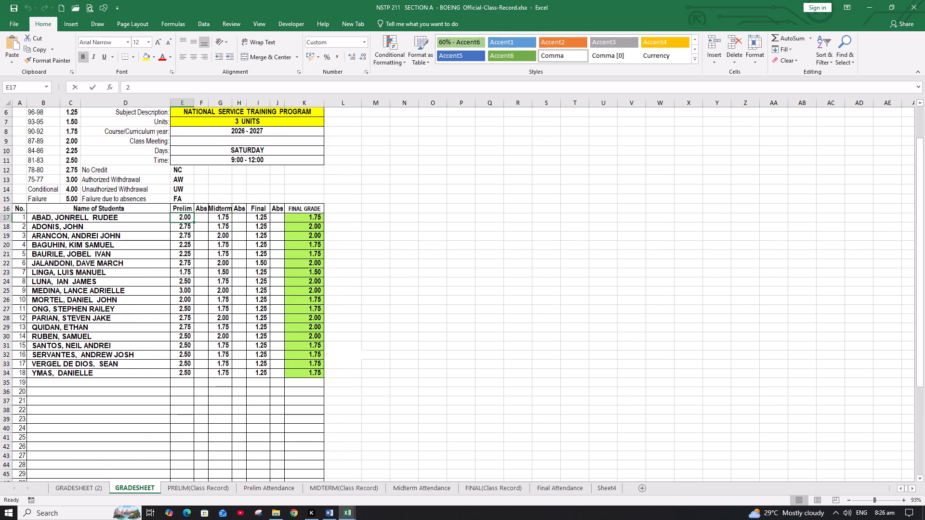
pyautogui.click(209, 85)
pyautogui.hotkey('ctrl', 'a')
pyautogui.hotkey('ctrl', 'v')
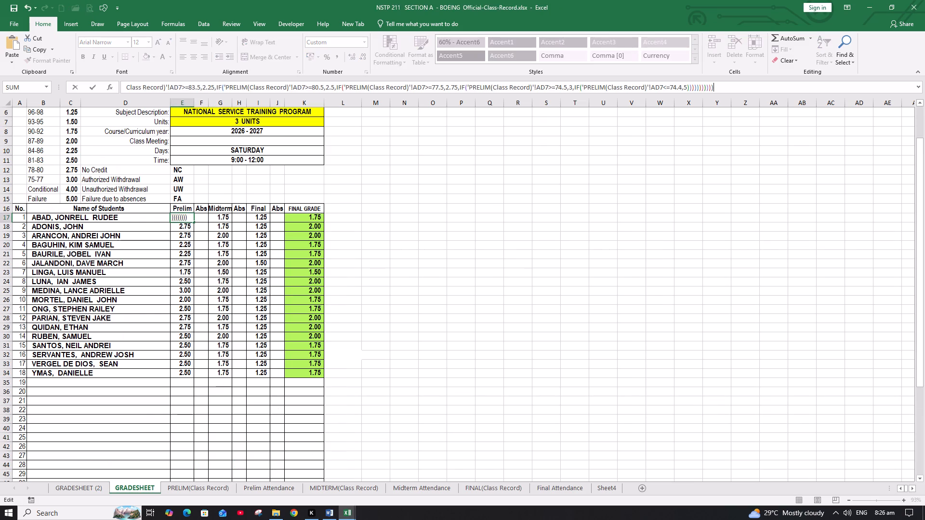
pyautogui.press('Return')
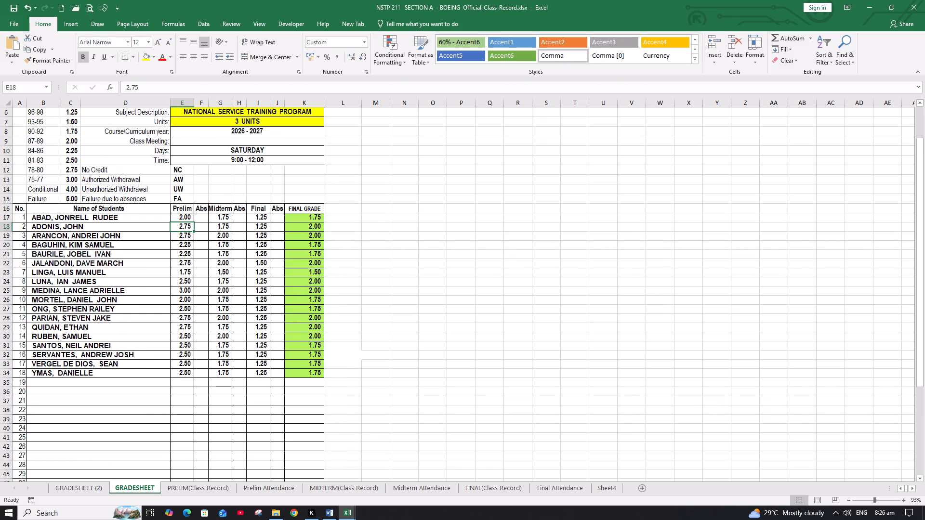
# Fill the prelim grade formula from E17 down to E34, the last student's row.
pyautogui.click(184, 221)
pyautogui.moveTo(194, 222); pyautogui.dragTo(193, 369)
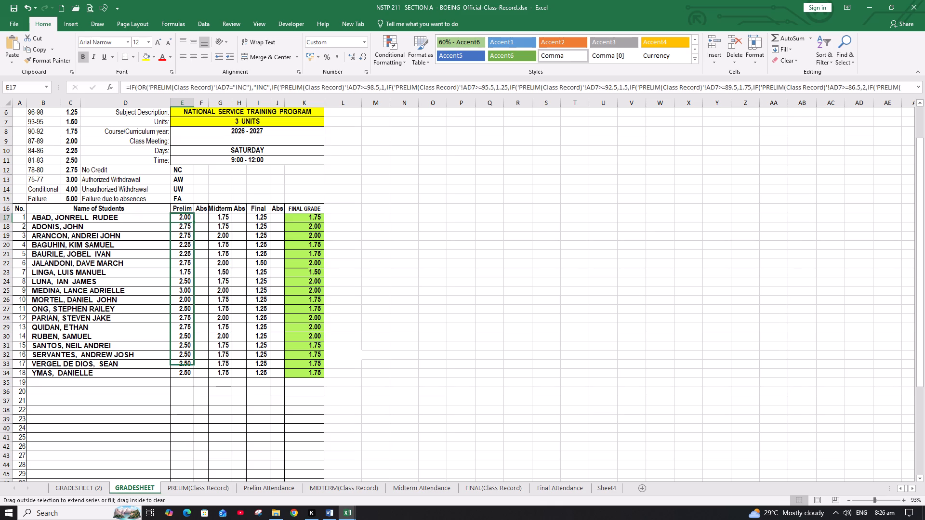
pyautogui.moveTo(193, 369); pyautogui.dragTo(192, 374)
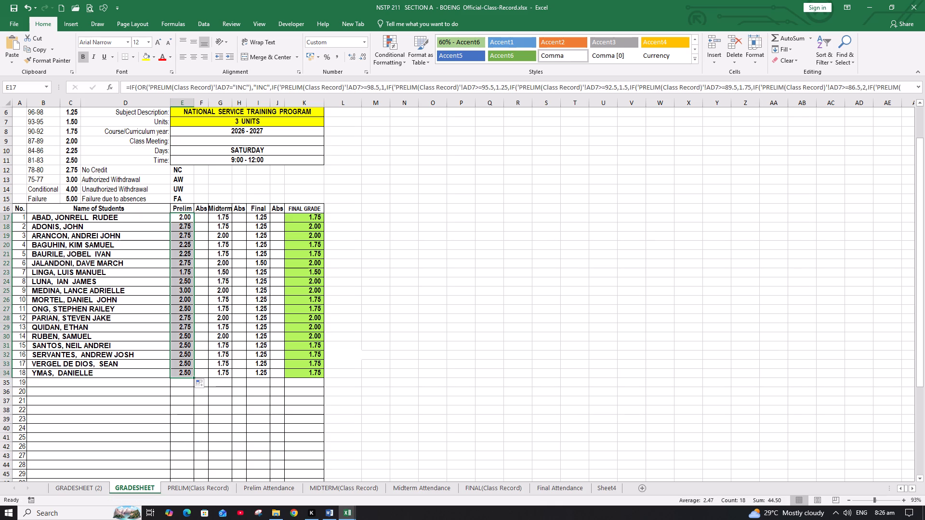
# Copy the midterm grade formula from G17 of the NSTP 111 GRADESHEET (3) into G17 of the NSTP 211 GRADESHEET.
pyautogui.click(216, 217)
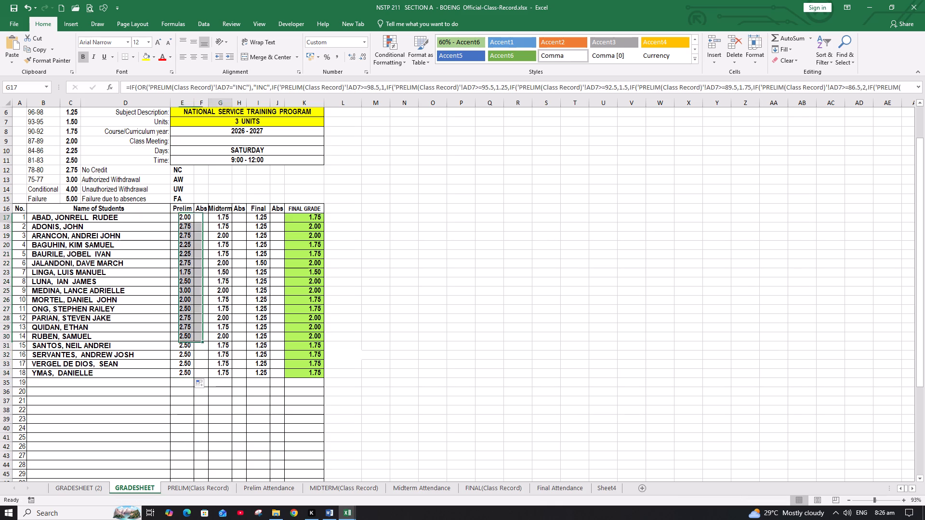
pyautogui.click(344, 514)
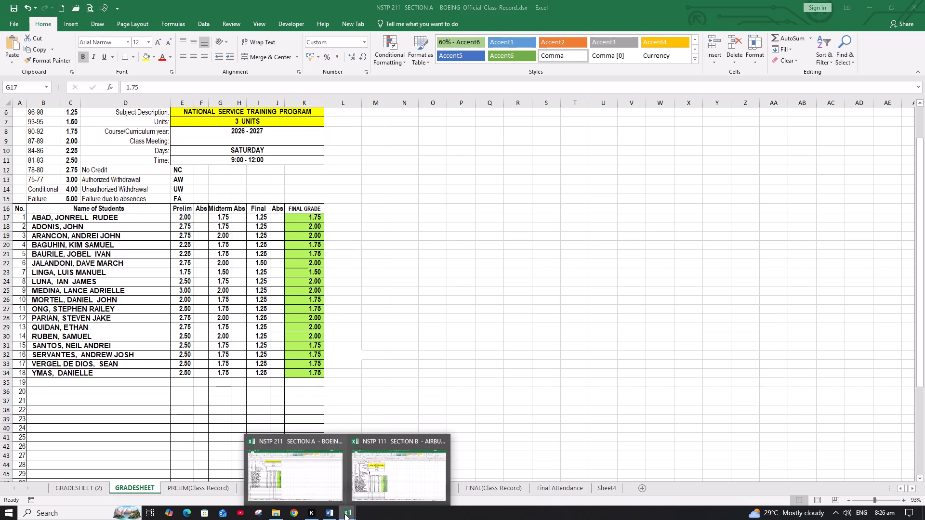
pyautogui.click(384, 479)
pyautogui.click(228, 263)
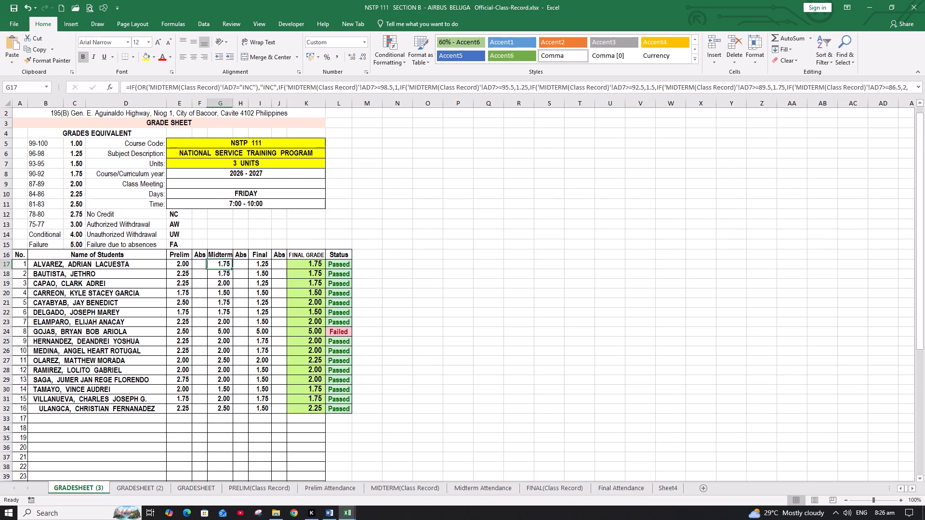
pyautogui.click(232, 88)
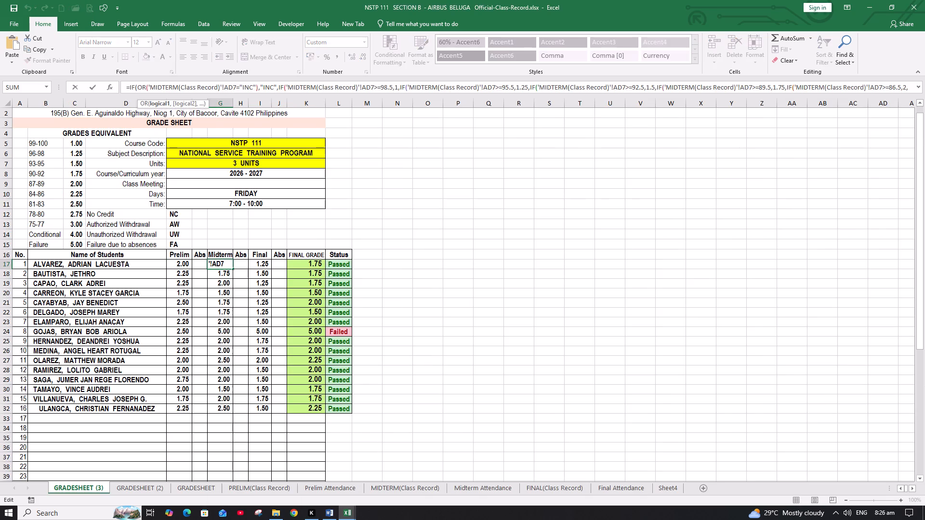
pyautogui.hotkey('ctrl', 'a')
pyautogui.hotkey('ctrl', 'c')
pyautogui.hotkey('ctrl', 'c')
pyautogui.hotkey('ctrl', 'c')
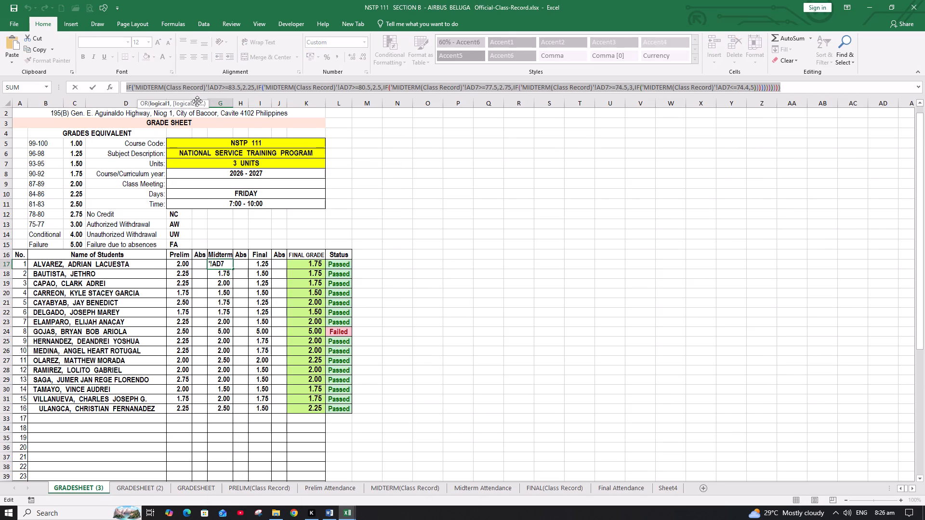
pyautogui.press('Escape')
pyautogui.press('Escape')
pyautogui.press('Escape')
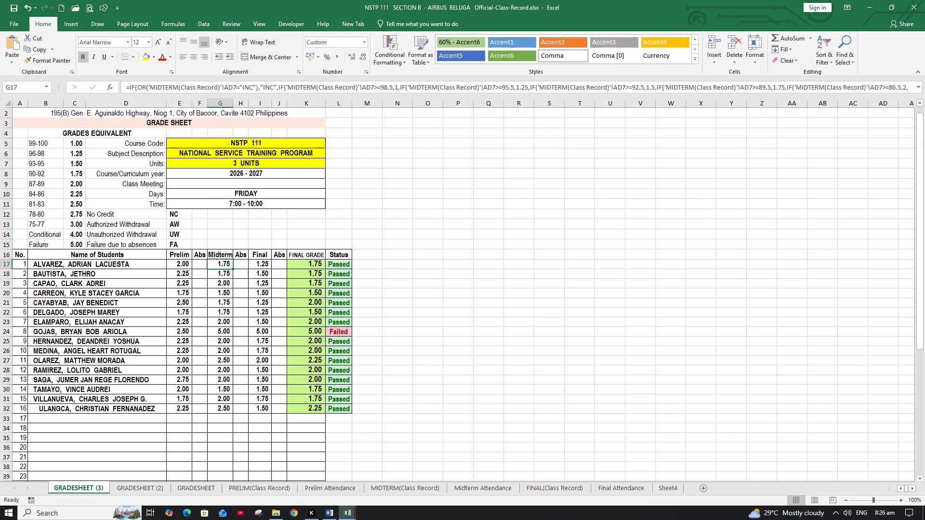
pyautogui.click(349, 516)
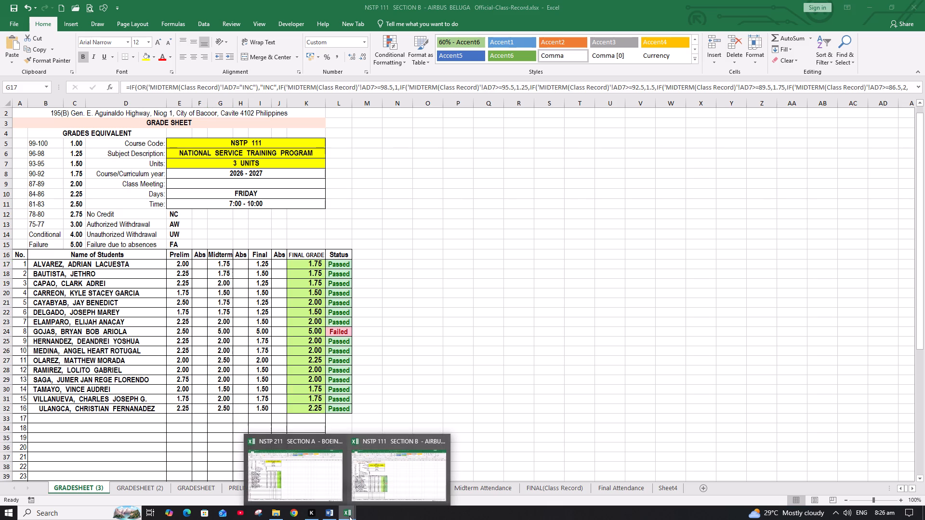
pyautogui.click(297, 477)
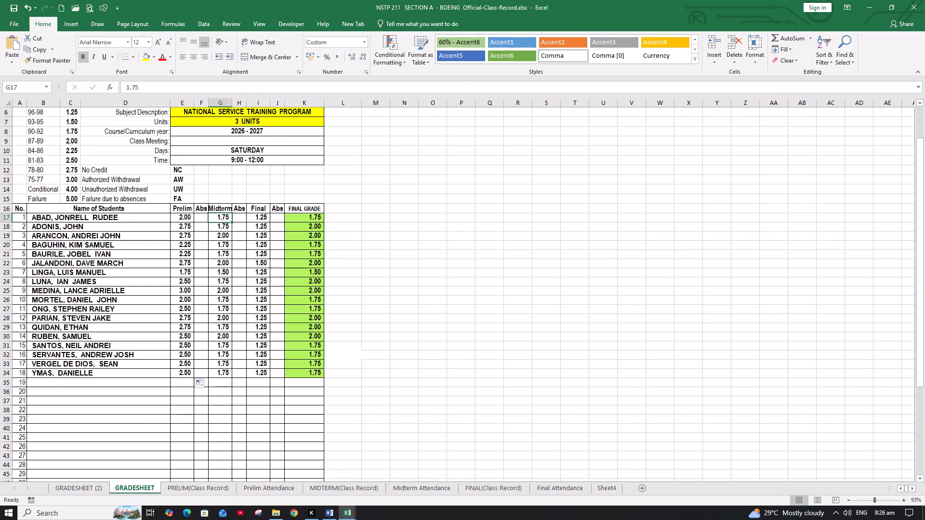
pyautogui.click(248, 82)
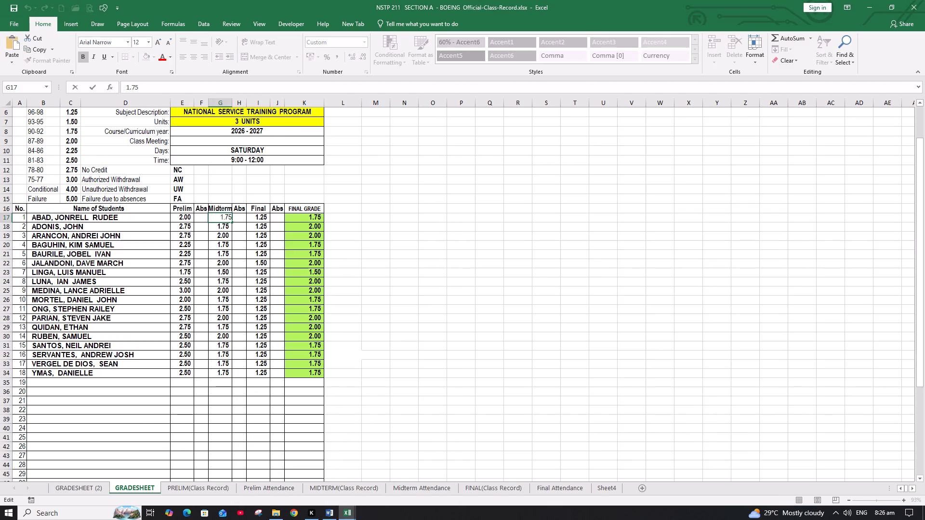
pyautogui.hotkey('ctrl', 'a')
pyautogui.hotkey('ctrl', 'v')
pyautogui.press('Return')
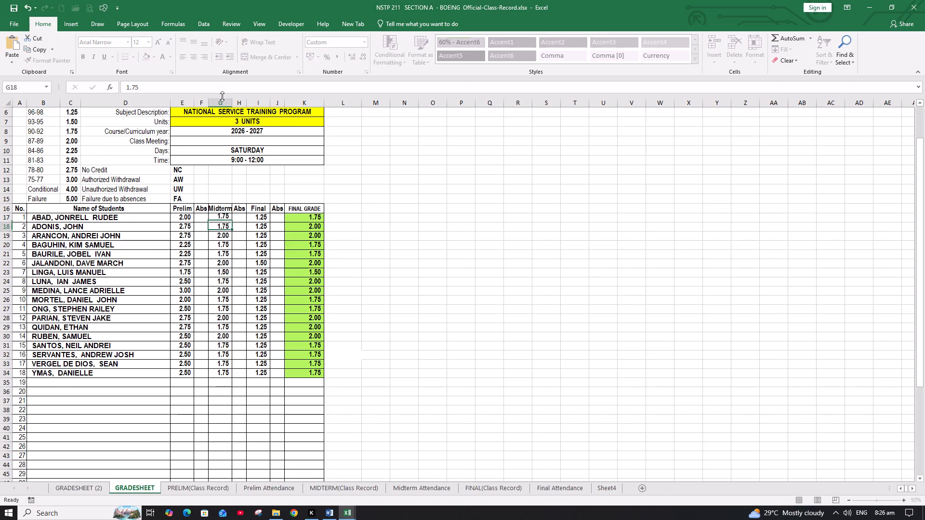
# Fill the midterm grade formula from G17 down to G34, the last student's row.
pyautogui.click(220, 213)
pyautogui.click(227, 221)
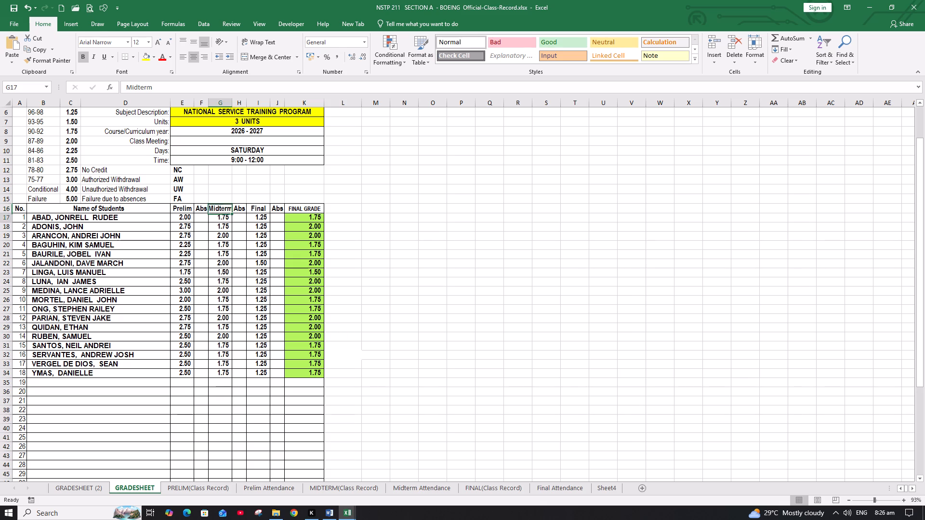
pyautogui.moveTo(230, 221); pyautogui.dragTo(229, 375)
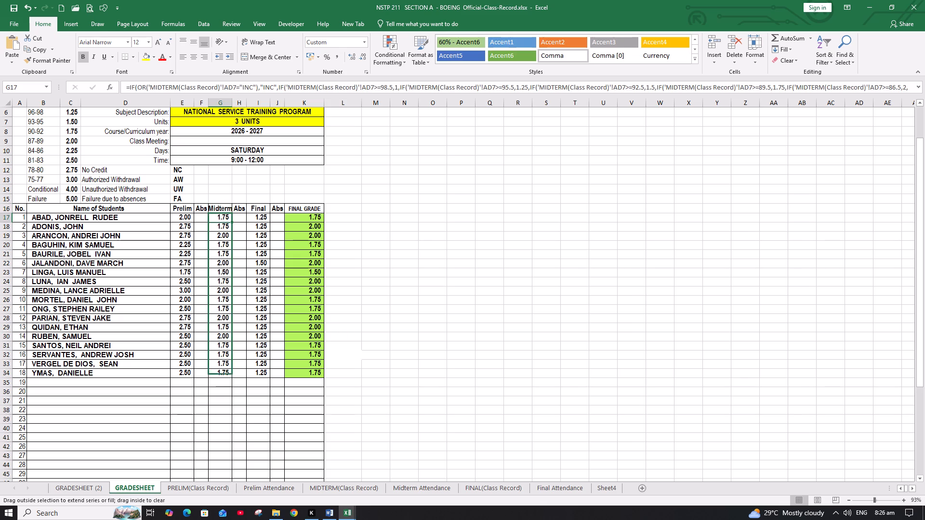
pyautogui.moveTo(229, 375); pyautogui.dragTo(229, 377)
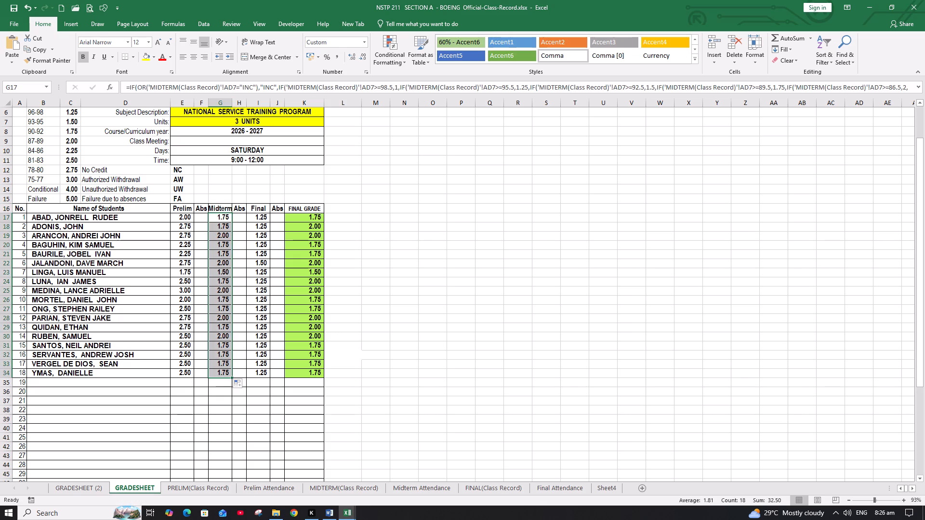
# Copy the final-term grade formula from I17 of the NSTP 111 GRADESHEET (3) into I17 of the NSTP 211 GRADESHEET.
pyautogui.click(256, 219)
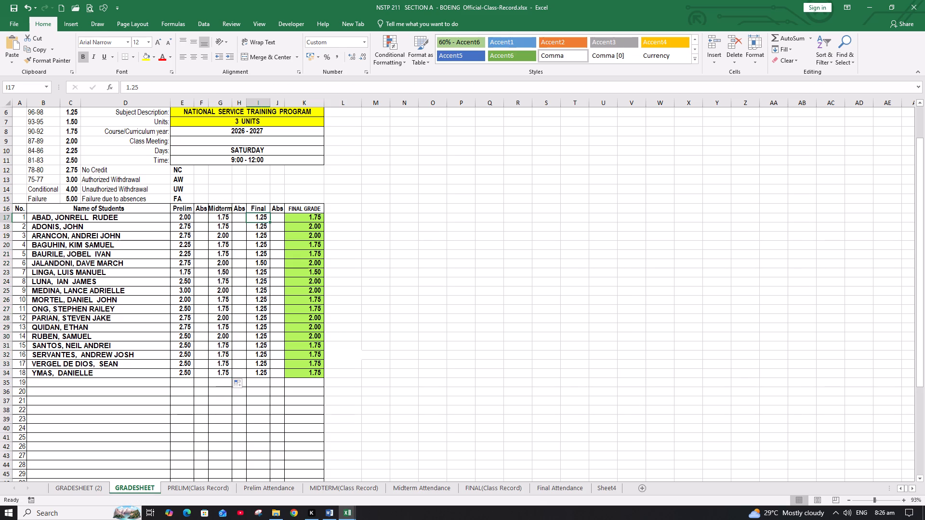
pyautogui.click(344, 512)
pyautogui.click(372, 487)
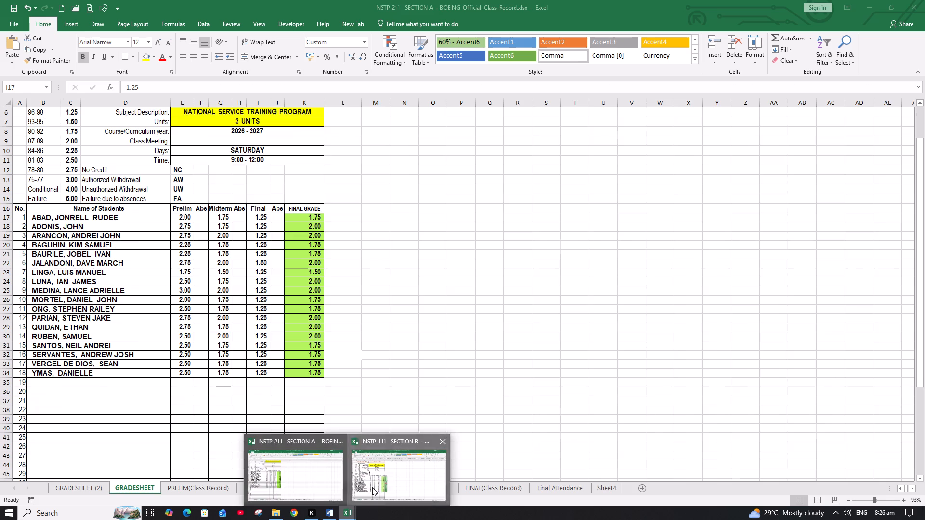
pyautogui.click(252, 253)
pyautogui.click(257, 263)
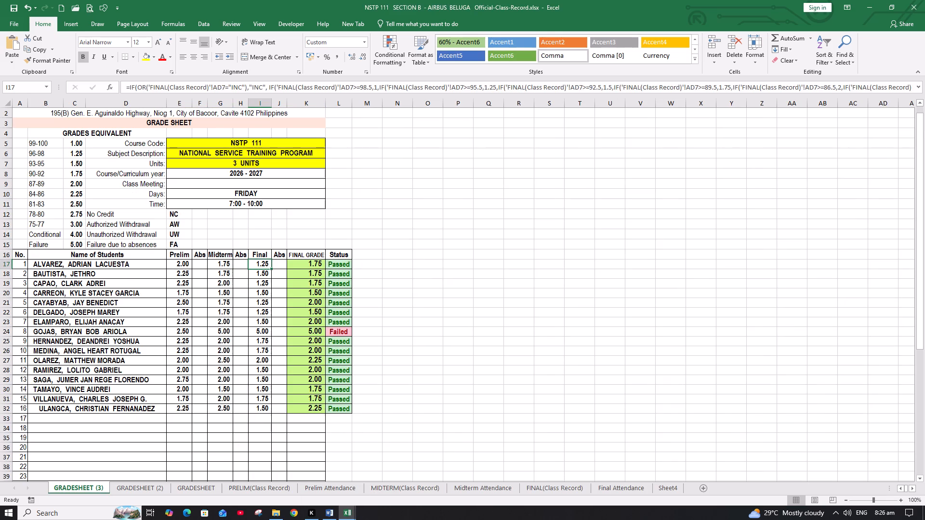
pyautogui.click(234, 86)
pyautogui.hotkey('ctrl', 'a')
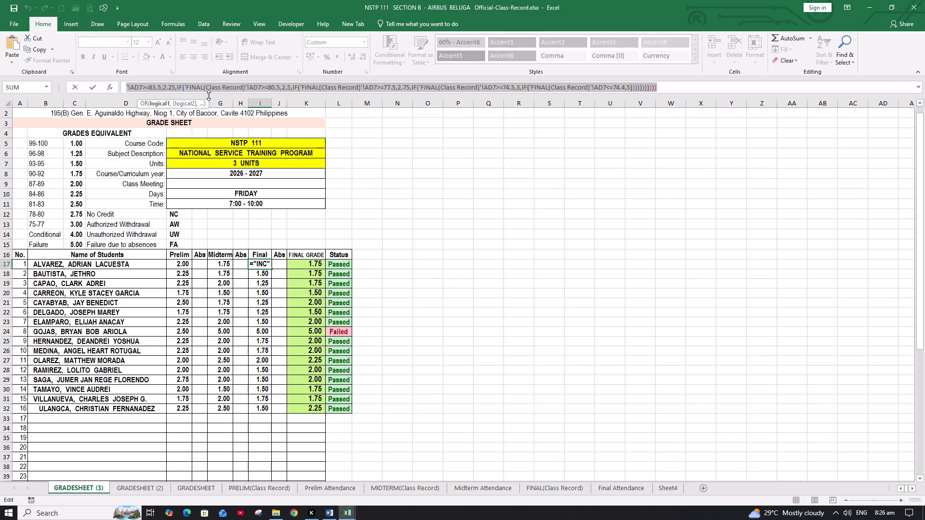
pyautogui.hotkey('ctrl', 'c')
pyautogui.hotkey('ctrl', 'c')
pyautogui.press('Escape')
pyautogui.press('Escape')
pyautogui.press('Escape')
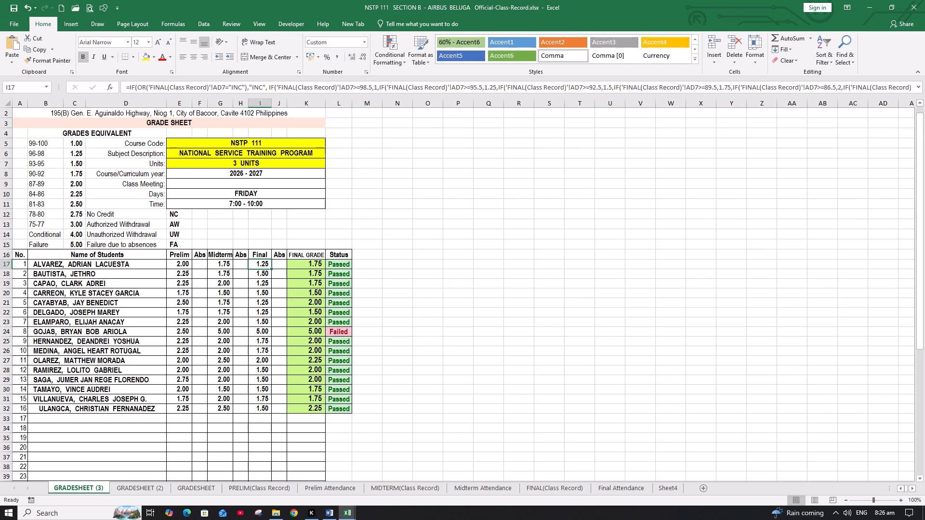
pyautogui.click(348, 515)
pyautogui.click(322, 482)
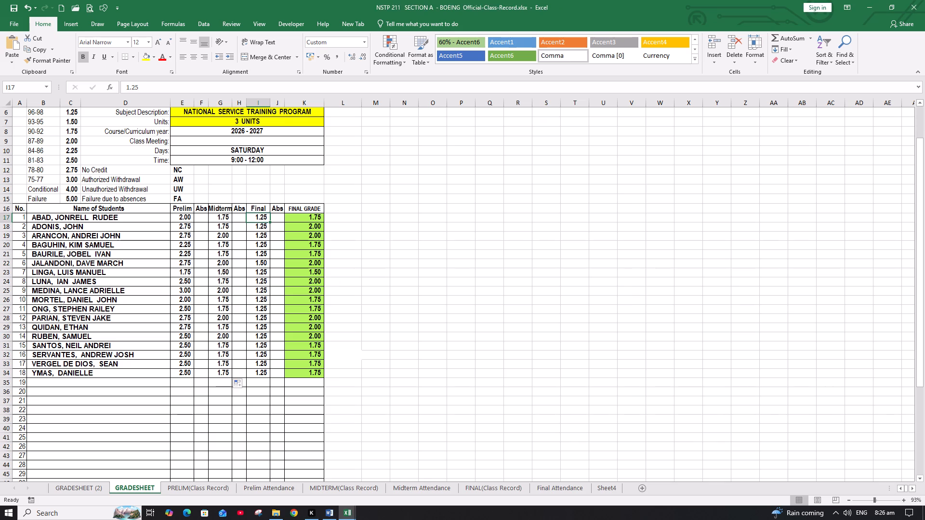
pyautogui.click(245, 81)
pyautogui.hotkey('ctrl', 'a')
pyautogui.hotkey('ctrl', 'v')
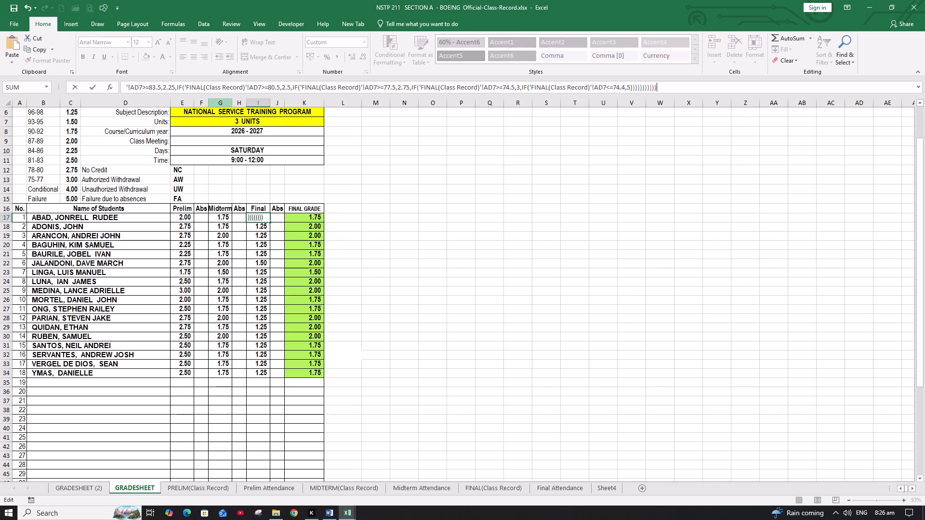
pyautogui.press('Return')
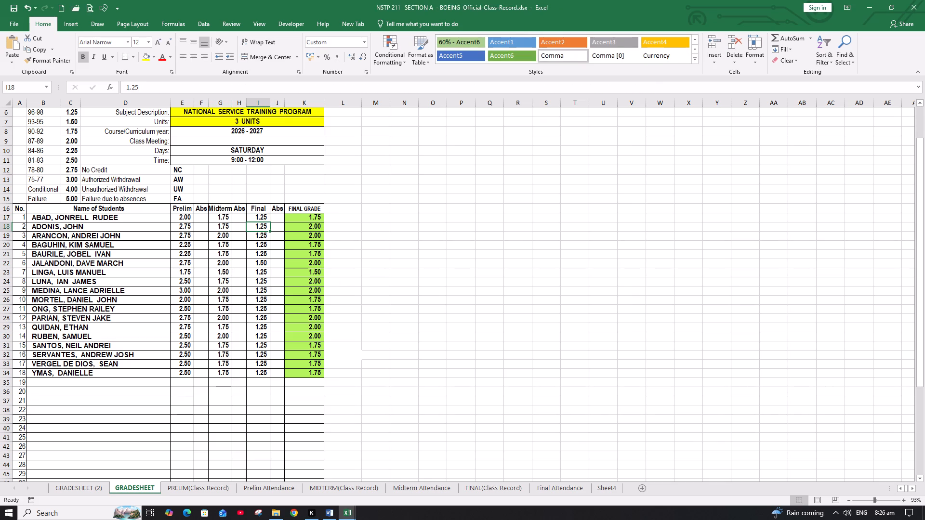
# Fill the final-term grade formula from I17 down to I34, the last student's row.
pyautogui.click(261, 215)
pyautogui.moveTo(268, 222); pyautogui.dragTo(274, 351)
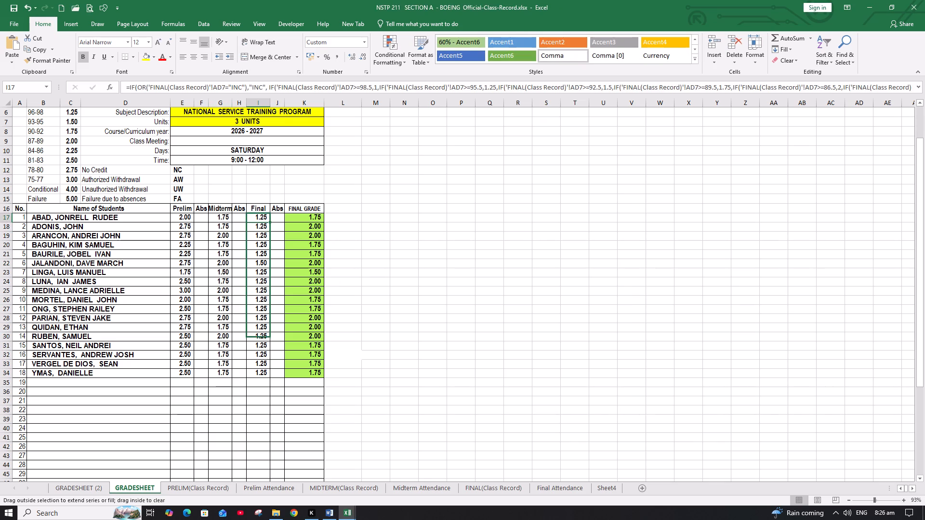
pyautogui.moveTo(274, 351); pyautogui.dragTo(269, 379)
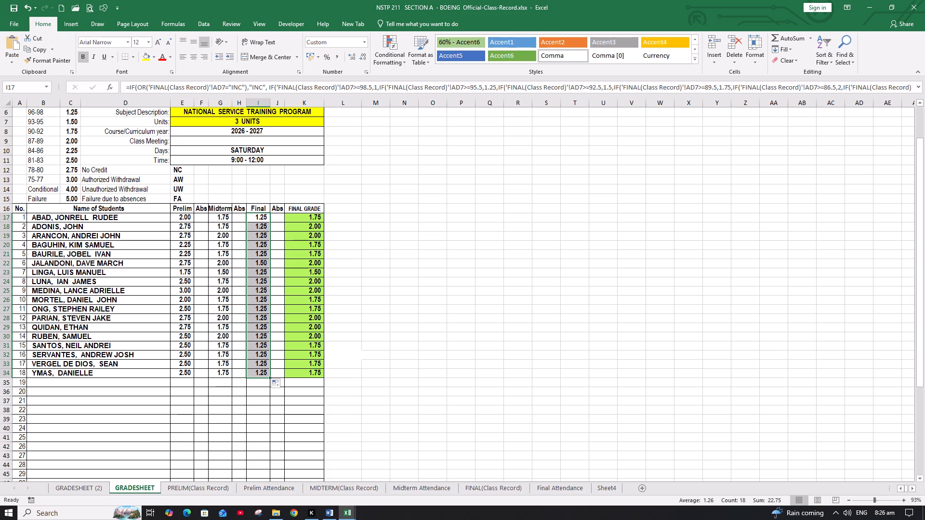
# Copy the final grade formula from K17 of the NSTP 111 GRADESHEET (3) into K17 of the NSTP 211 GRADESHEET.
pyautogui.click(299, 219)
pyautogui.click(347, 514)
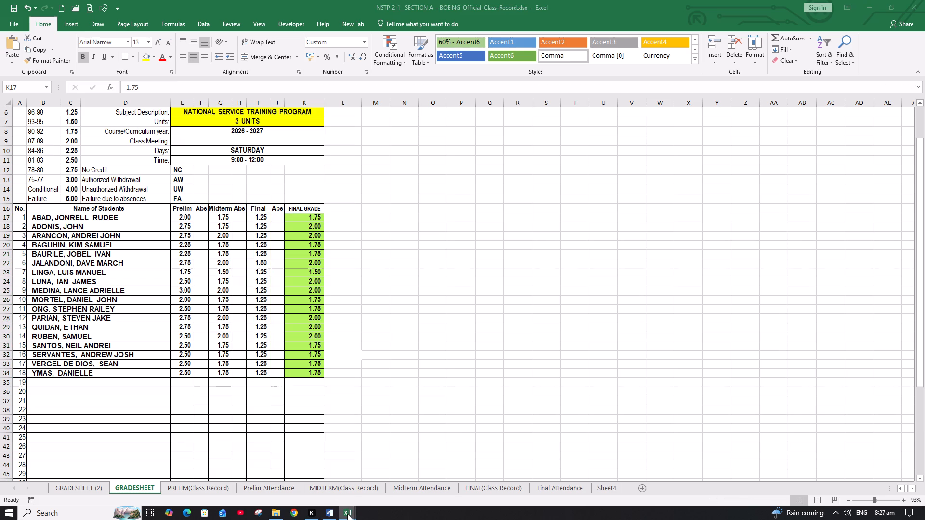
pyautogui.click(378, 489)
pyautogui.click(318, 263)
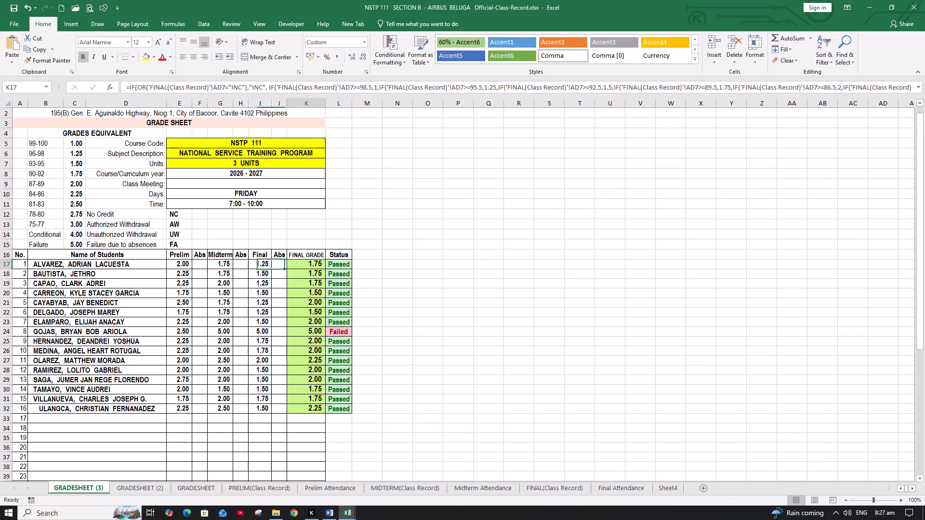
pyautogui.click(260, 92)
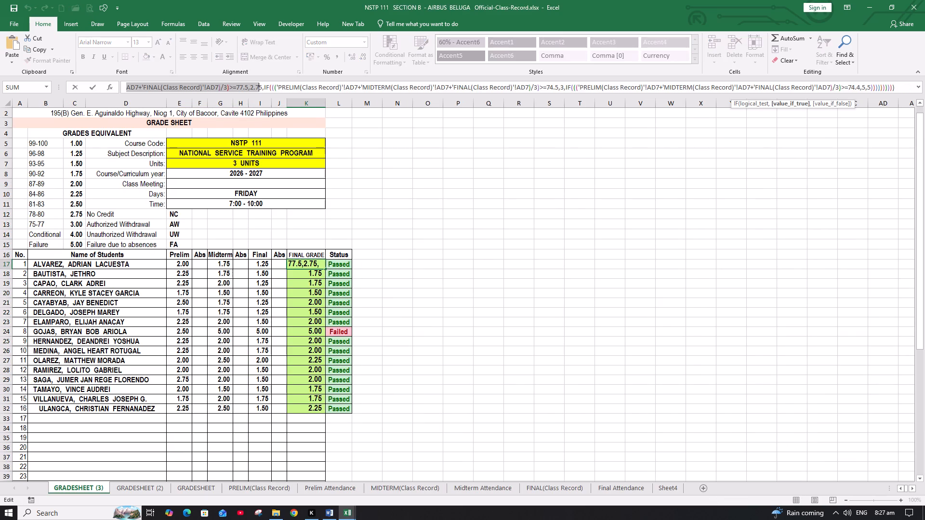
pyautogui.click(261, 87)
pyautogui.hotkey('ctrl', 'a')
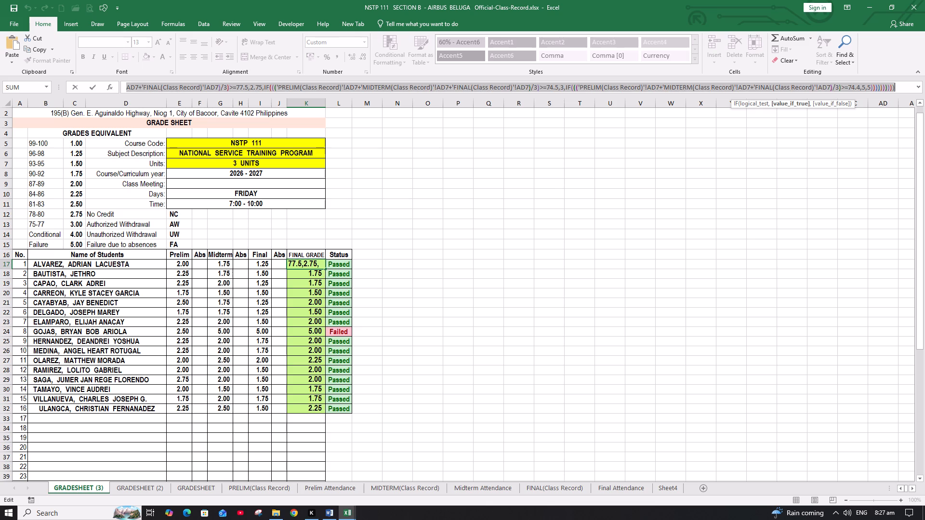
pyautogui.hotkey('ctrl', 'c')
pyautogui.hotkey('ctrl', 'c')
pyautogui.press('Escape')
pyautogui.press('Escape')
pyautogui.press('Escape')
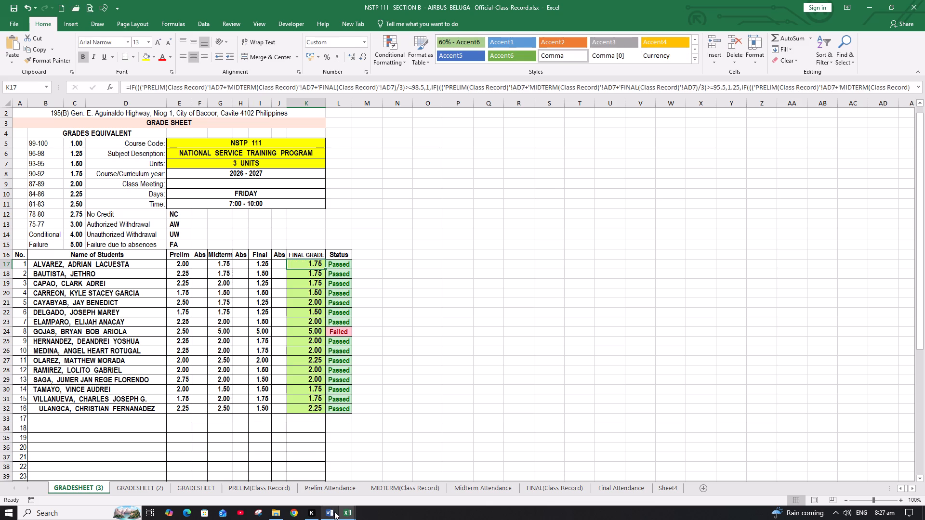
pyautogui.click(345, 515)
pyautogui.click(308, 479)
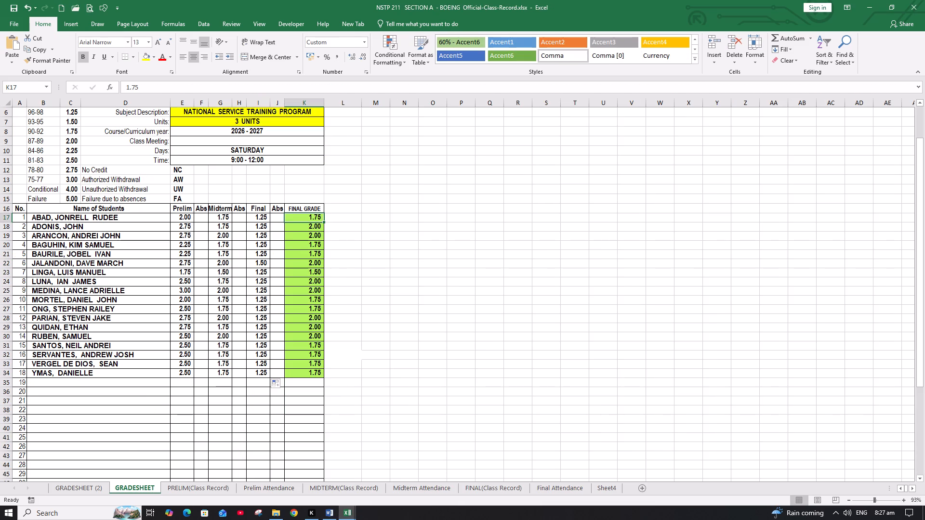
pyautogui.click(290, 90)
pyautogui.hotkey('ctrl', 'a')
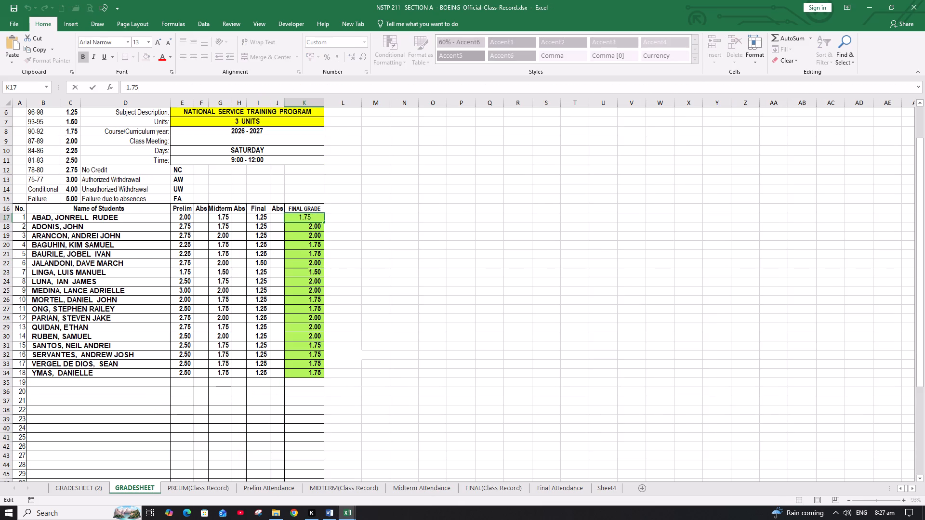
pyautogui.hotkey('ctrl', 'v')
pyautogui.press('Return')
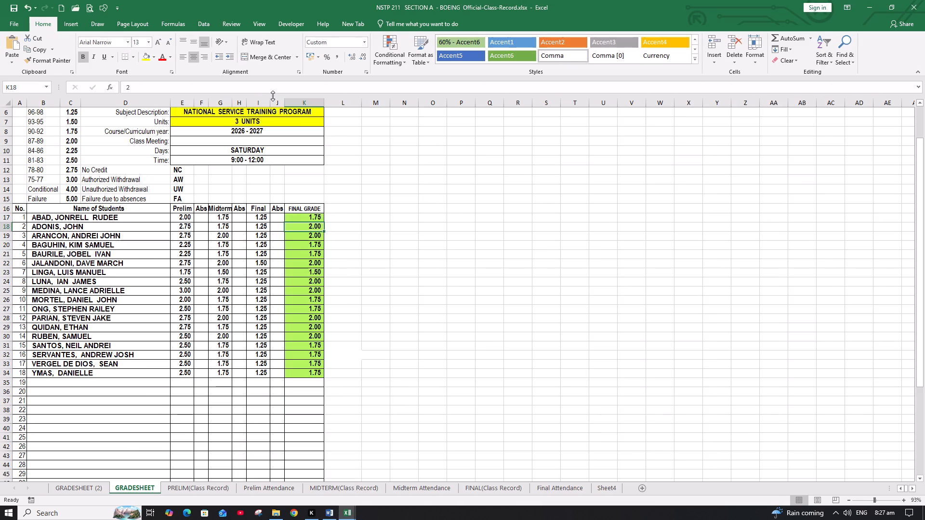
# Fill the final grade formula from K17 down to K34, the last student's row.
pyautogui.click(301, 214)
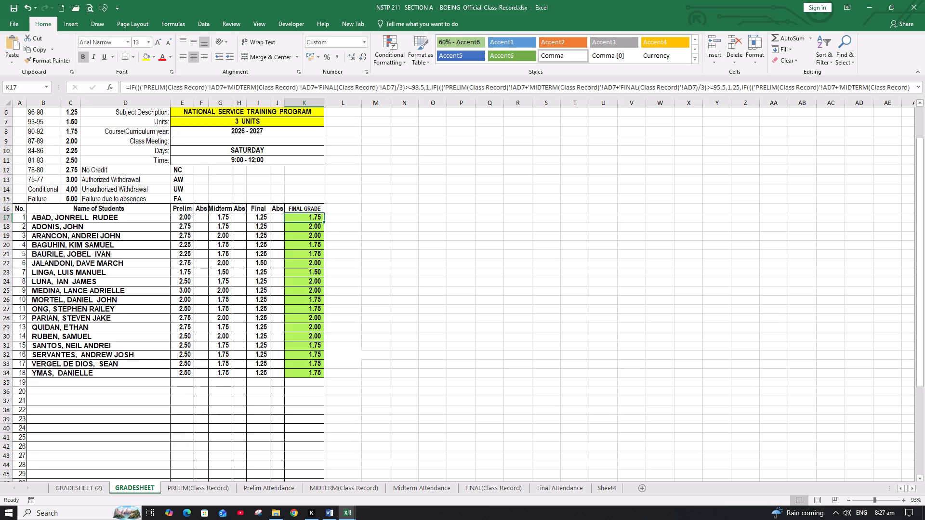
pyautogui.moveTo(323, 221); pyautogui.dragTo(317, 377)
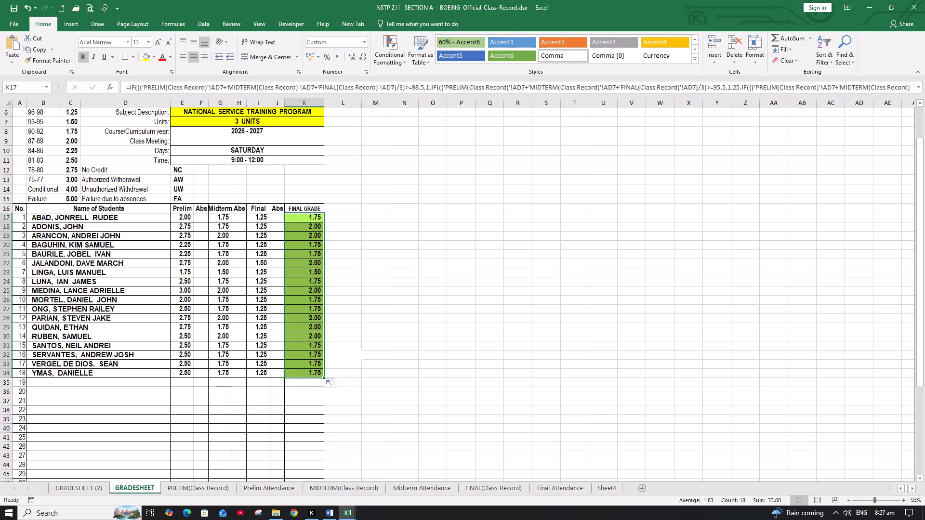
pyautogui.click(300, 280)
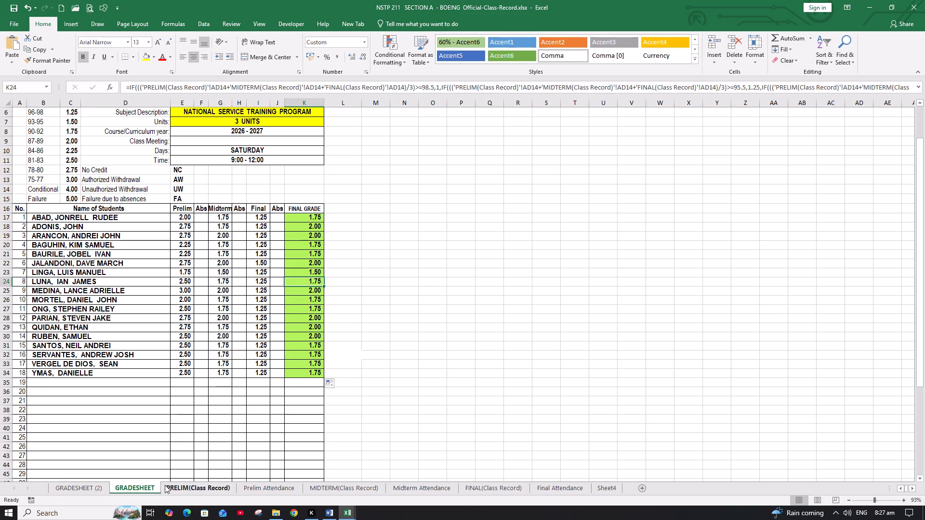
# Compare the percentage grades in GRADESHEET (2) with the converted grades in GRADESHEET of the NSTP 211 workbook.
pyautogui.click(92, 487)
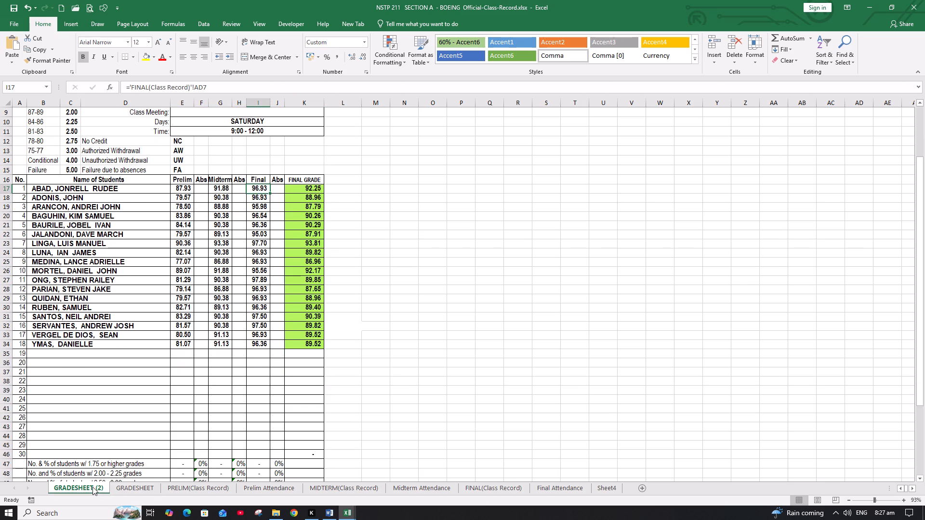
pyautogui.click(139, 486)
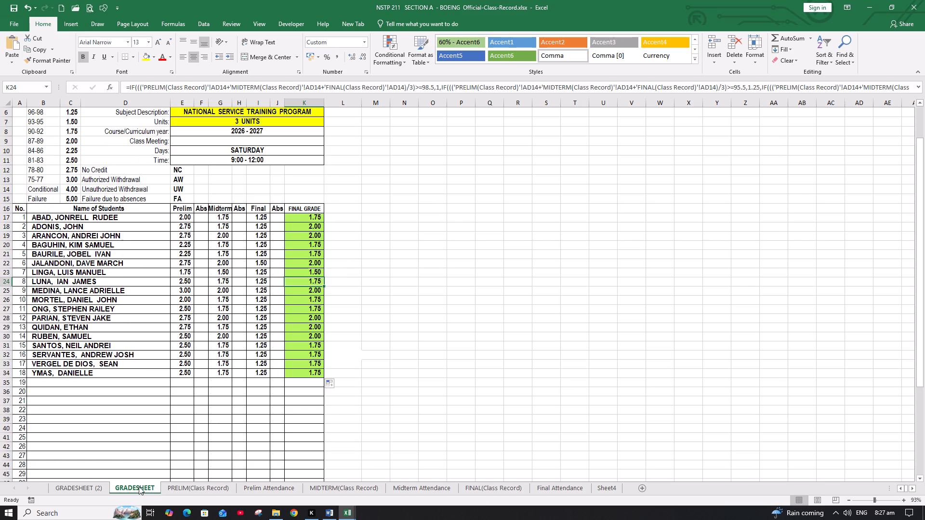
pyautogui.click(86, 485)
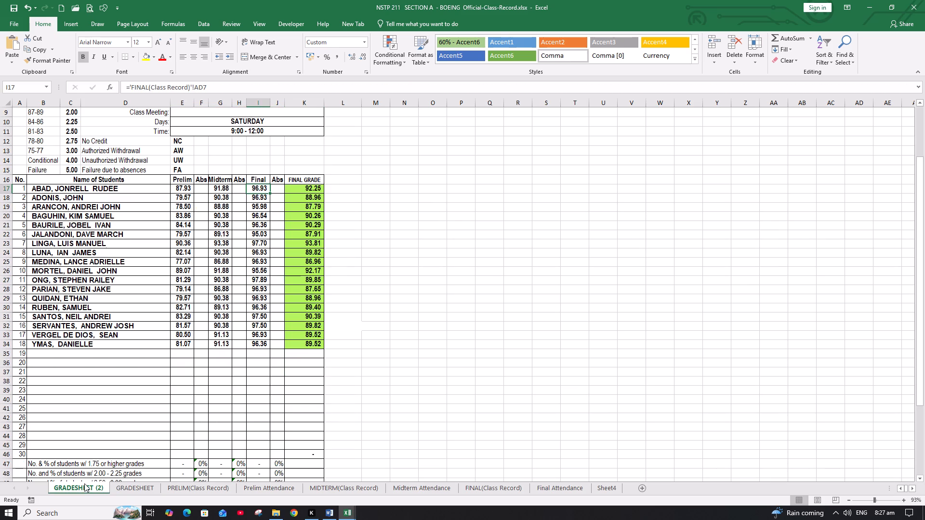
pyautogui.scroll(2, 113, 378)
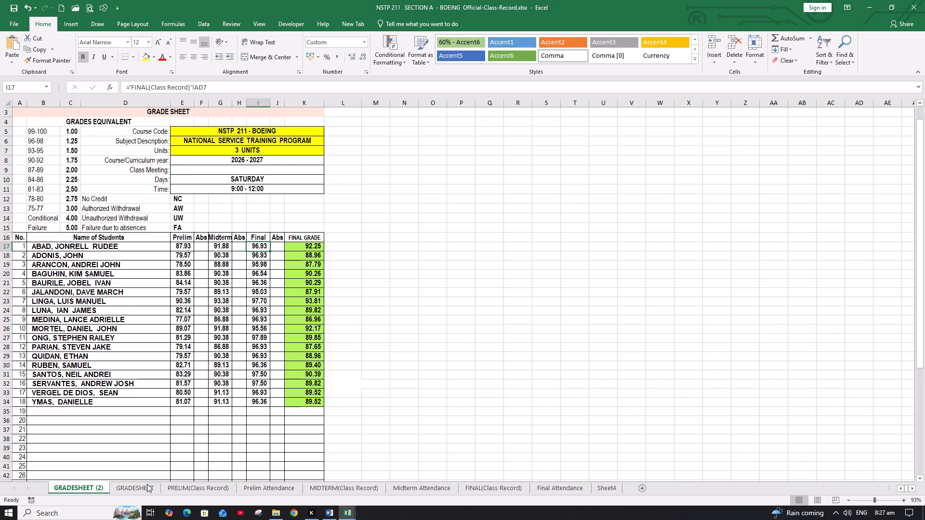
pyautogui.moveTo(145, 484); pyautogui.dragTo(140, 484)
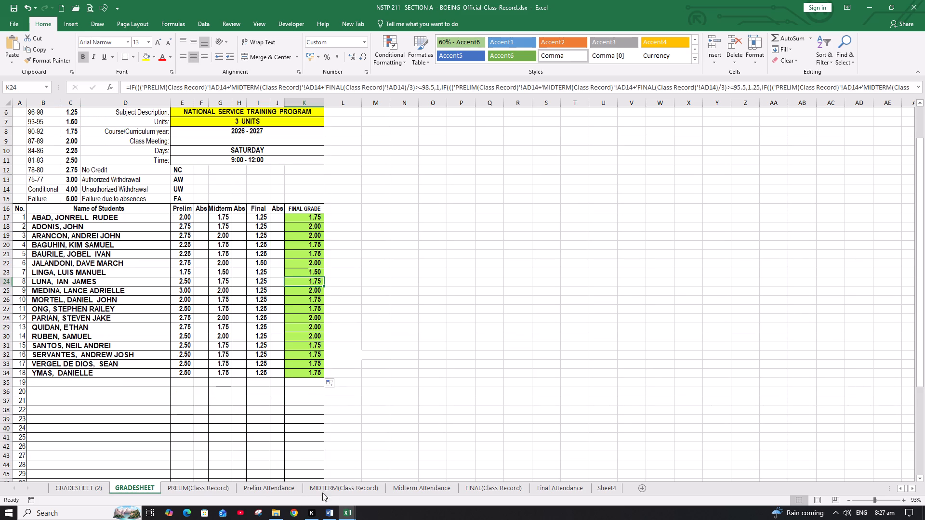
# Copy the Status formula from L17 of the NSTP 111 GRADESHEET (3) into L17 of the NSTP 211 GRADESHEET.
pyautogui.click(346, 508)
pyautogui.click(375, 490)
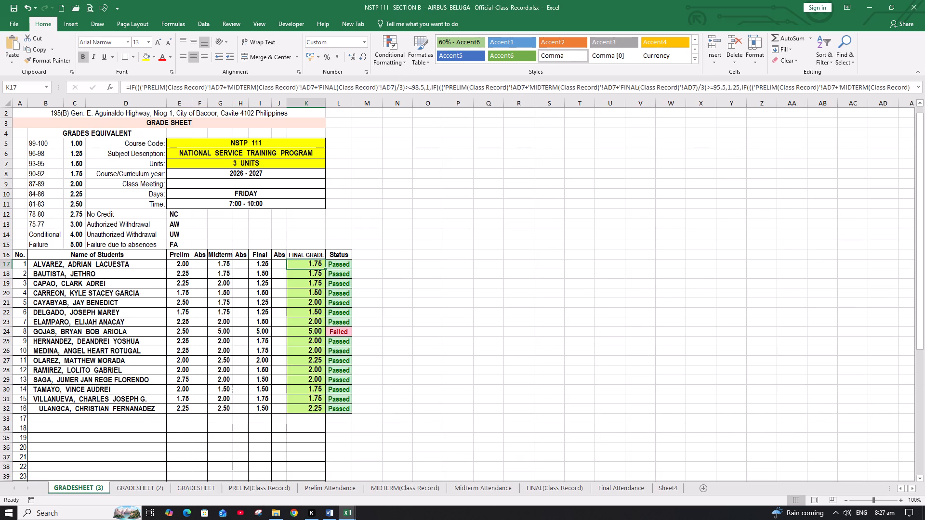
pyautogui.click(350, 263)
pyautogui.click(344, 253)
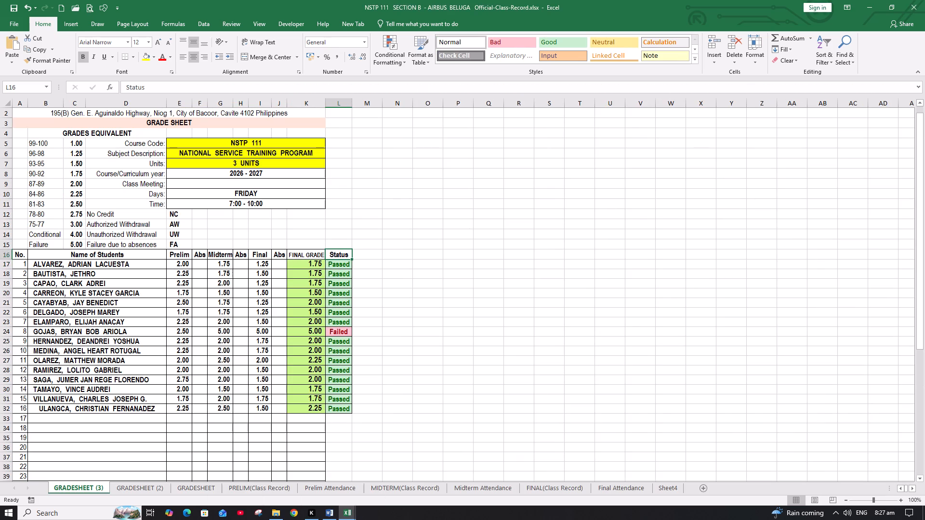
pyautogui.click(339, 265)
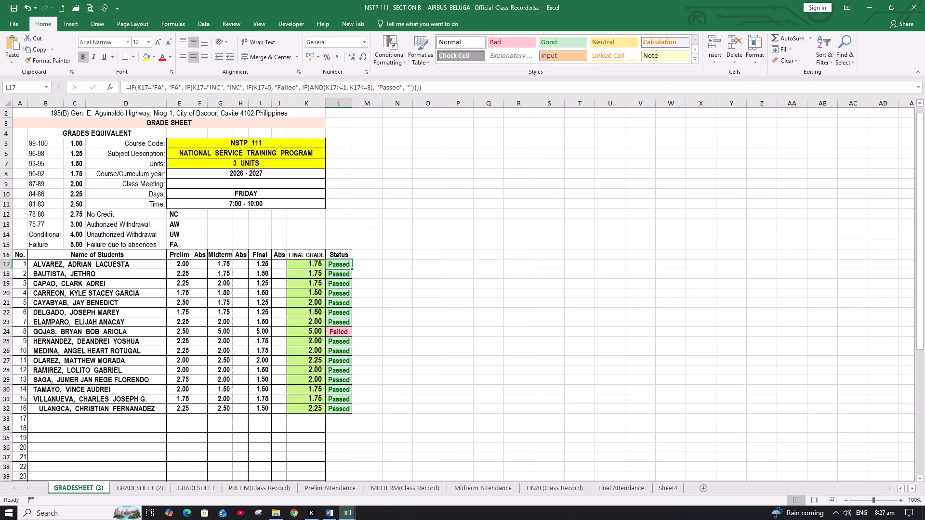
pyautogui.click(289, 84)
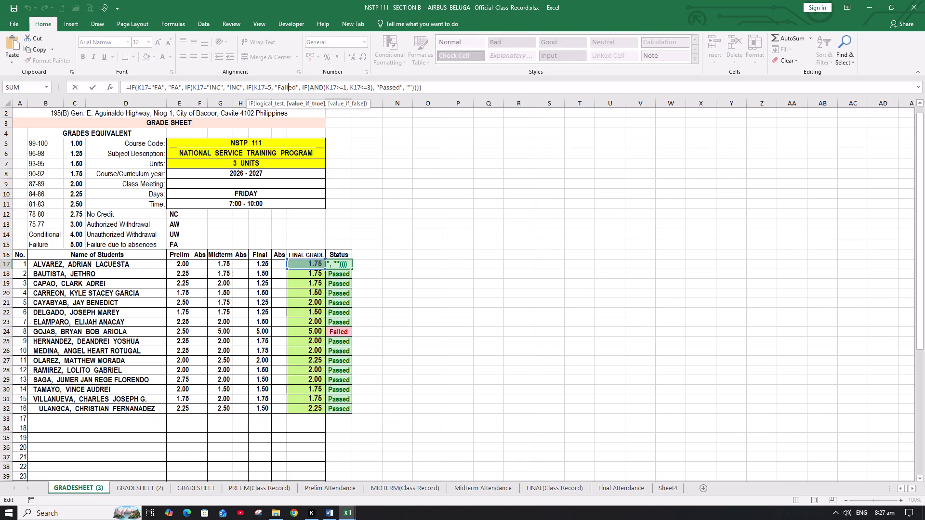
pyautogui.hotkey('ctrl', 'a')
pyautogui.hotkey('ctrl', 'c')
pyautogui.hotkey('ctrl', 'c')
pyautogui.press('Escape')
pyautogui.press('Escape')
pyautogui.press('Escape')
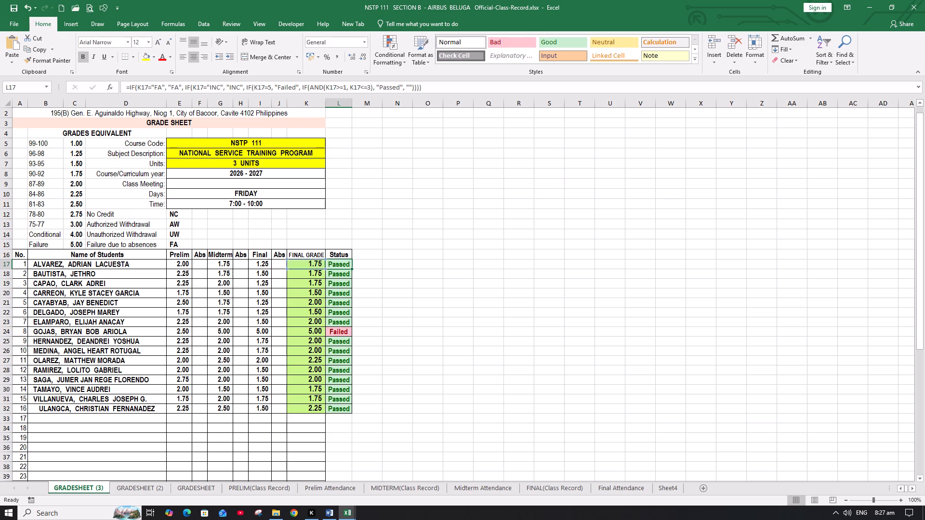
pyautogui.click(153, 486)
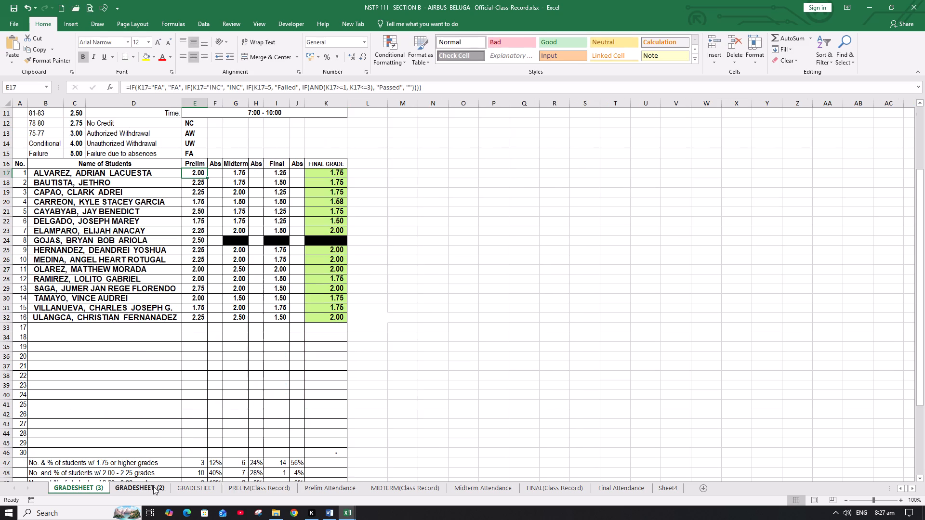
pyautogui.click(79, 489)
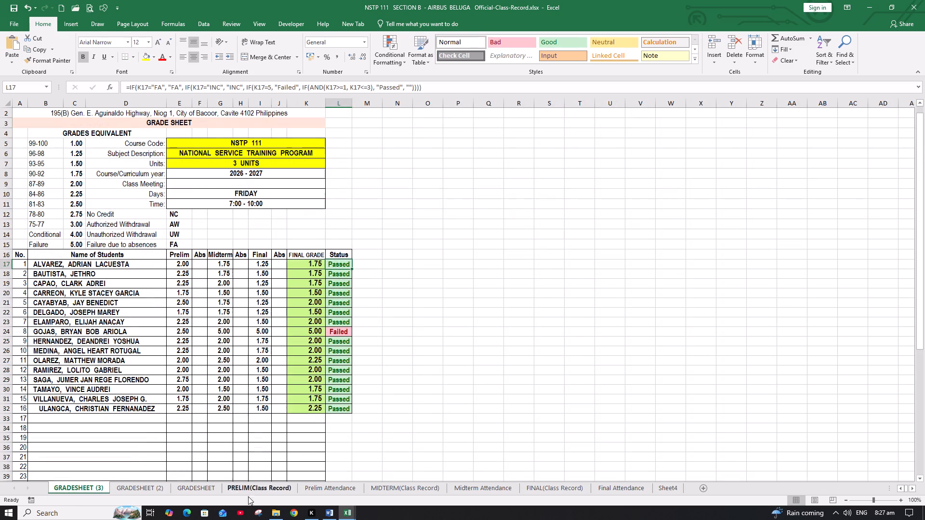
pyautogui.click(350, 513)
pyautogui.click(328, 486)
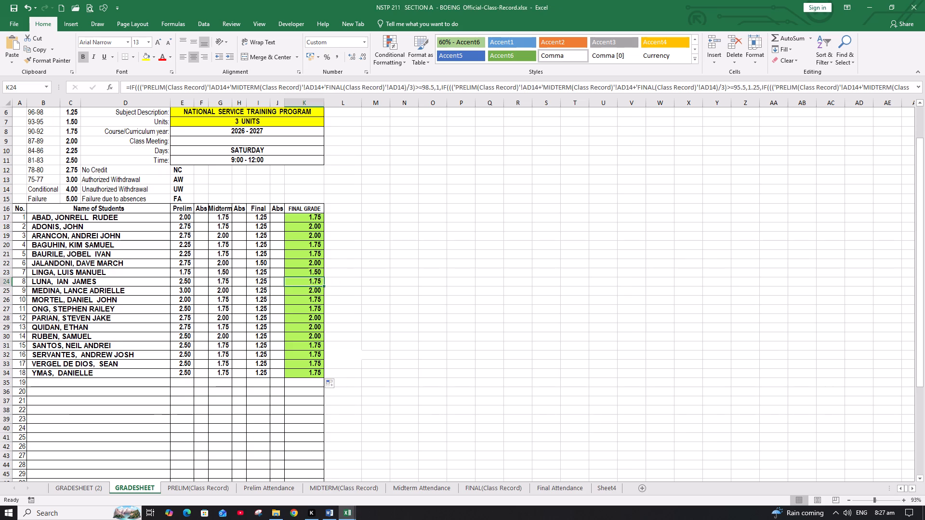
pyautogui.click(348, 218)
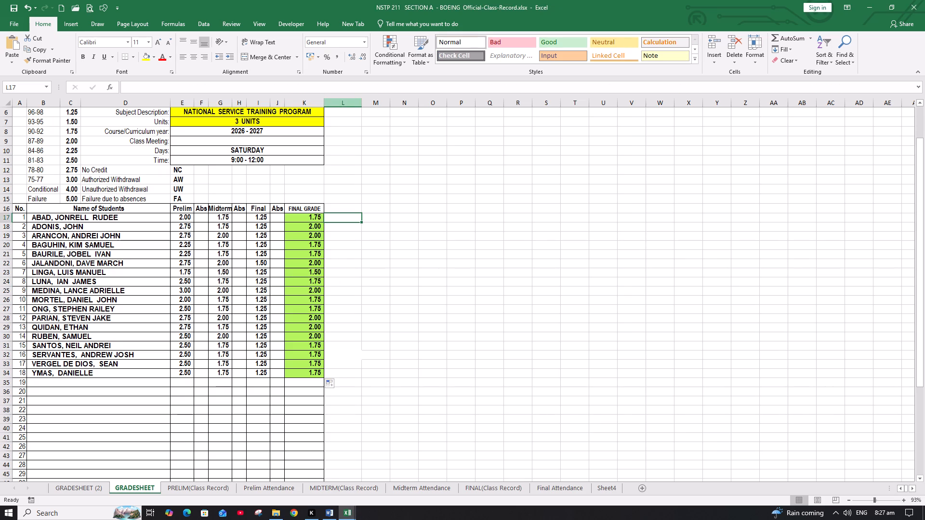
pyautogui.click(341, 83)
pyautogui.hotkey('ctrl', 'v')
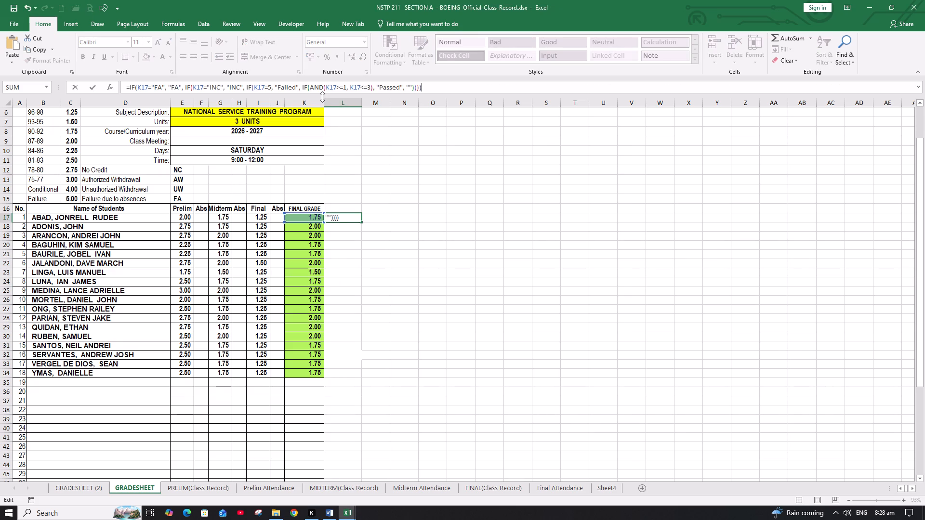
pyautogui.press('Return')
# Fill the status formula from L17 down to L34, the last student's row.
pyautogui.click(340, 218)
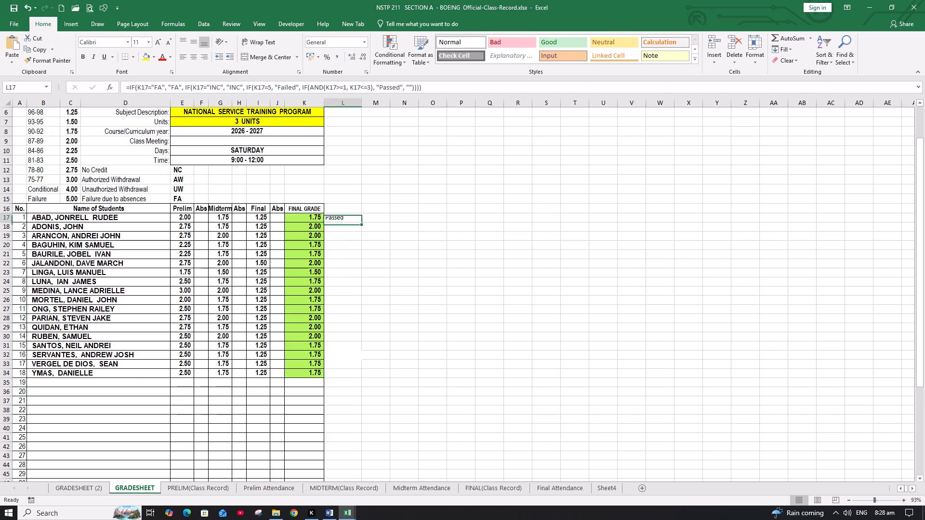
pyautogui.moveTo(362, 223); pyautogui.dragTo(340, 374)
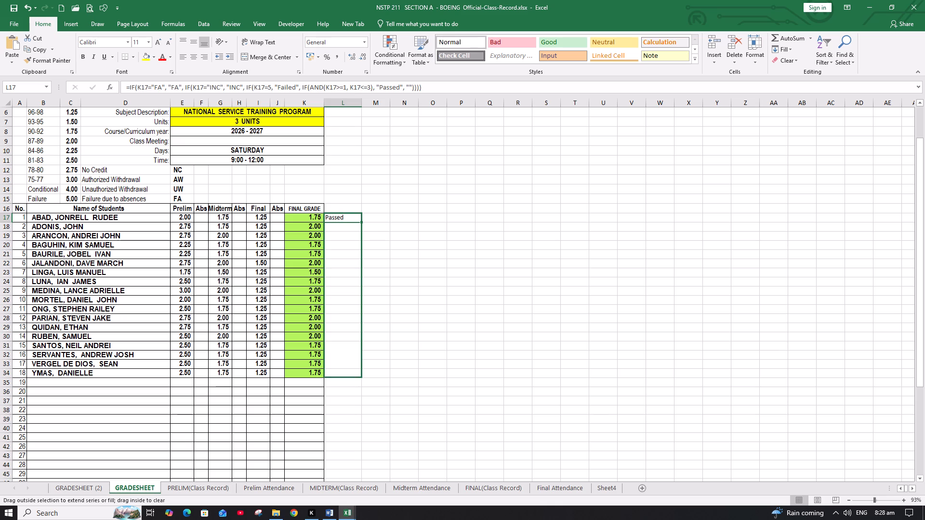
pyautogui.moveTo(340, 374); pyautogui.dragTo(340, 375)
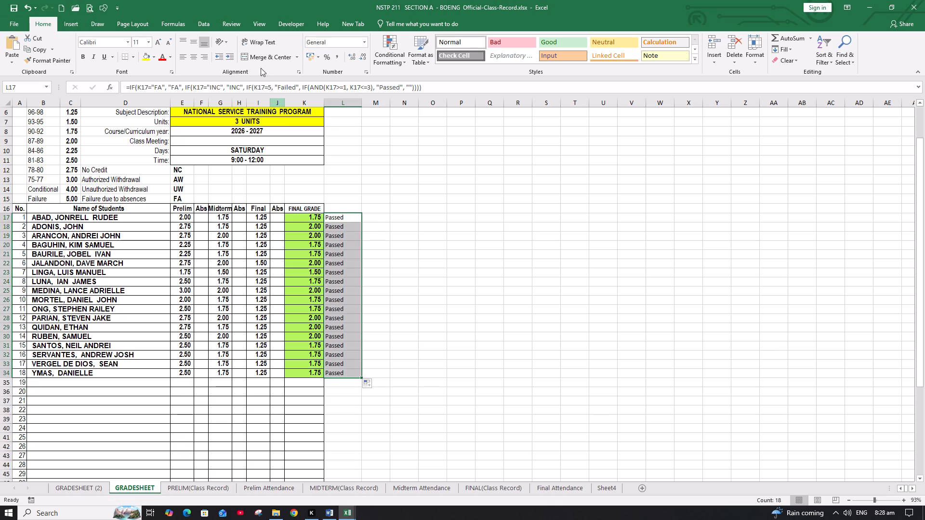
# Center the status entries in L17:L34 horizontally and vertically, and slightly narrow column L.
pyautogui.click(191, 42)
pyautogui.click(190, 54)
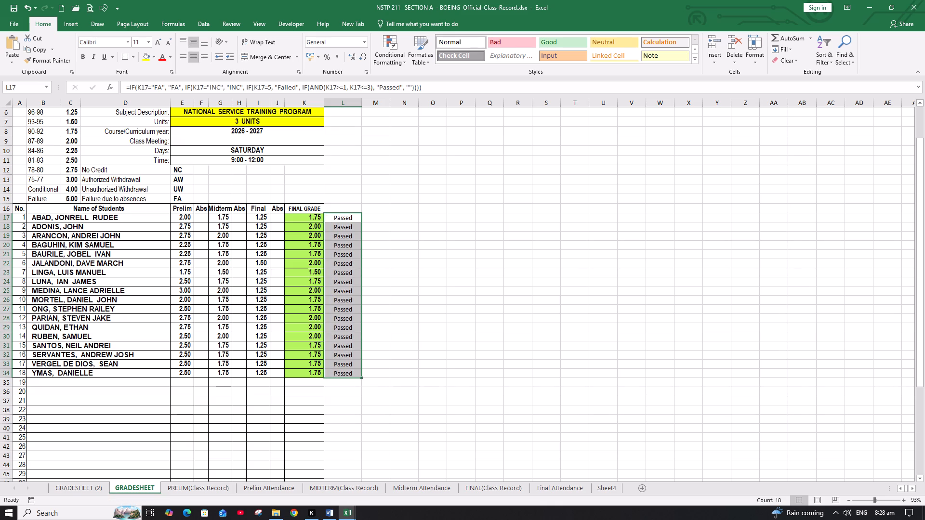
pyautogui.moveTo(361, 104); pyautogui.dragTo(354, 102)
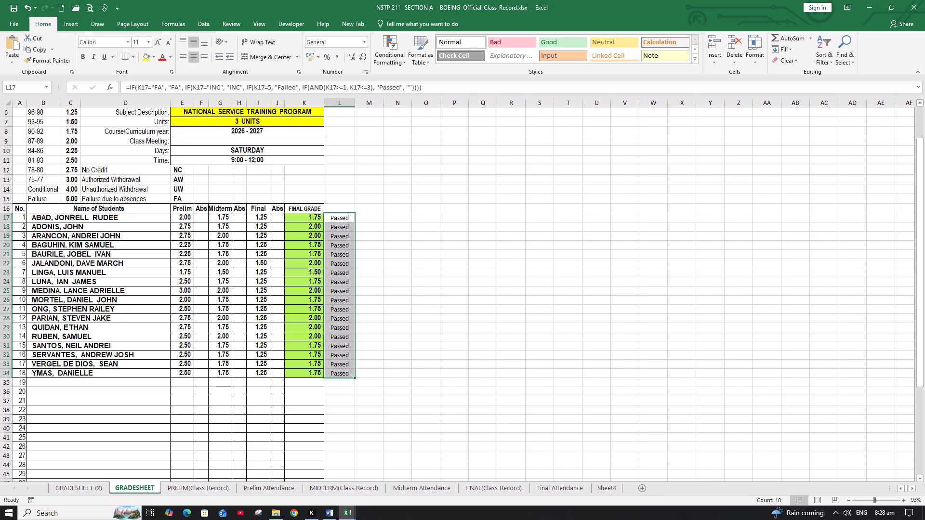
# Add the header "Status" in L16, centered both ways and in bold.
pyautogui.click(343, 206)
pyautogui.write('Status')
pyautogui.press('Return')
pyautogui.press('Up')
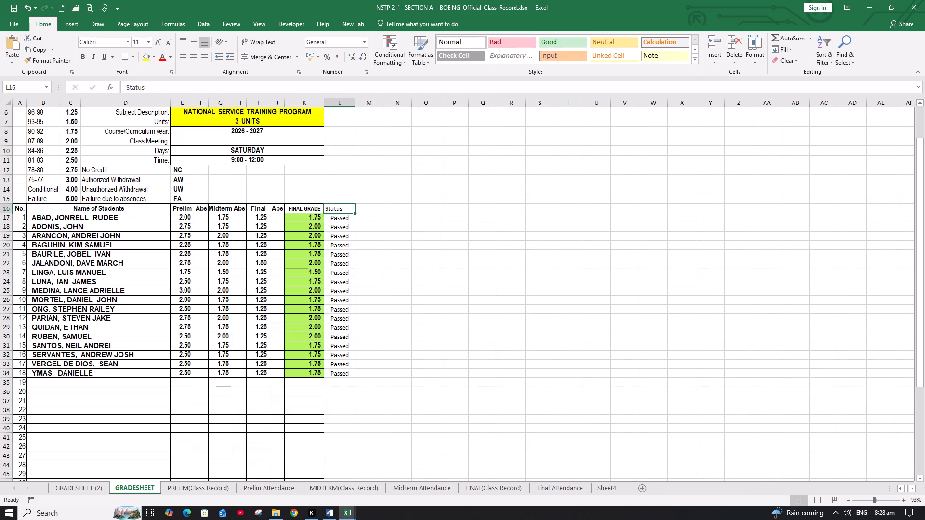
pyautogui.click(195, 50)
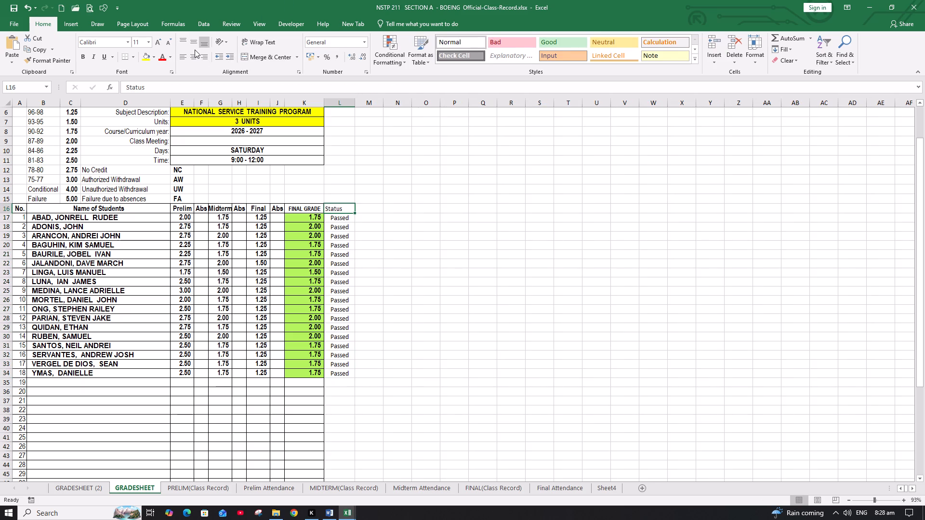
pyautogui.click(194, 41)
pyautogui.click(197, 57)
pyautogui.click(85, 58)
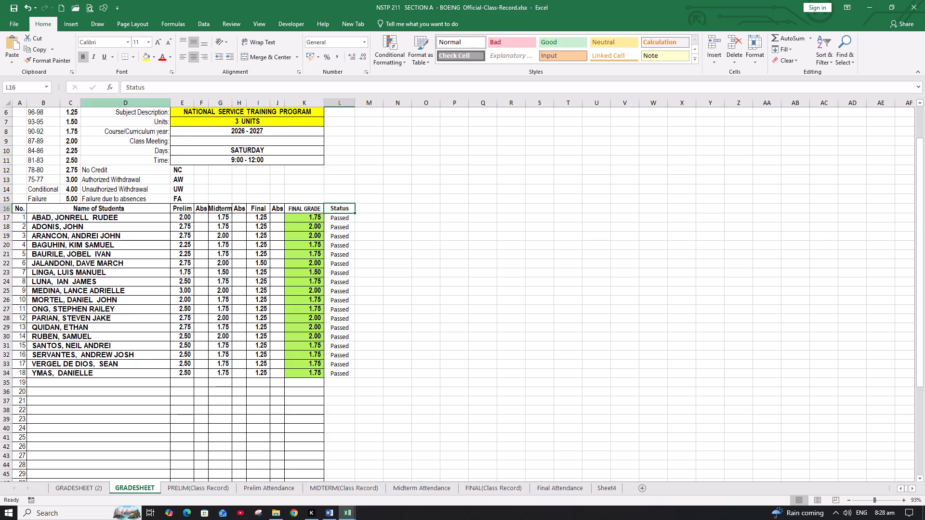
# Set the font of the whole Status column L to bold Arial Narrow.
pyautogui.click(340, 105)
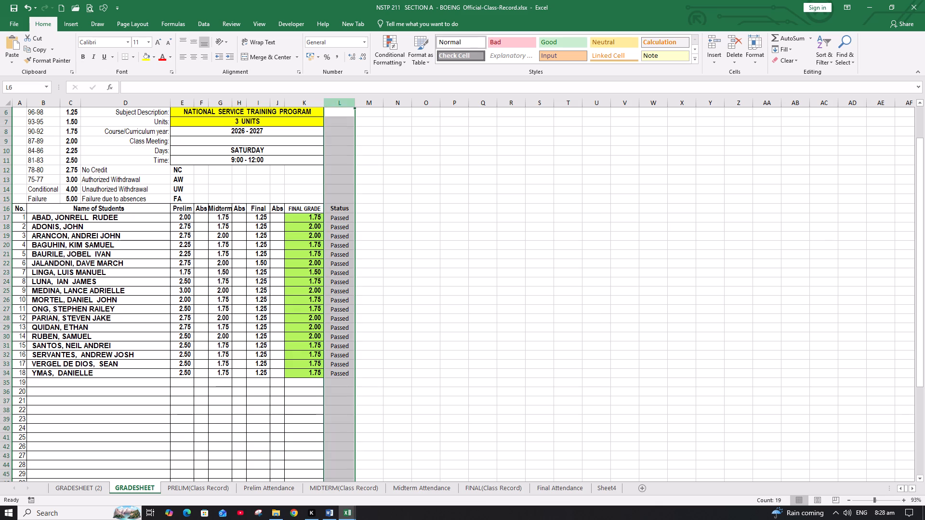
pyautogui.click(159, 43)
pyautogui.click(130, 41)
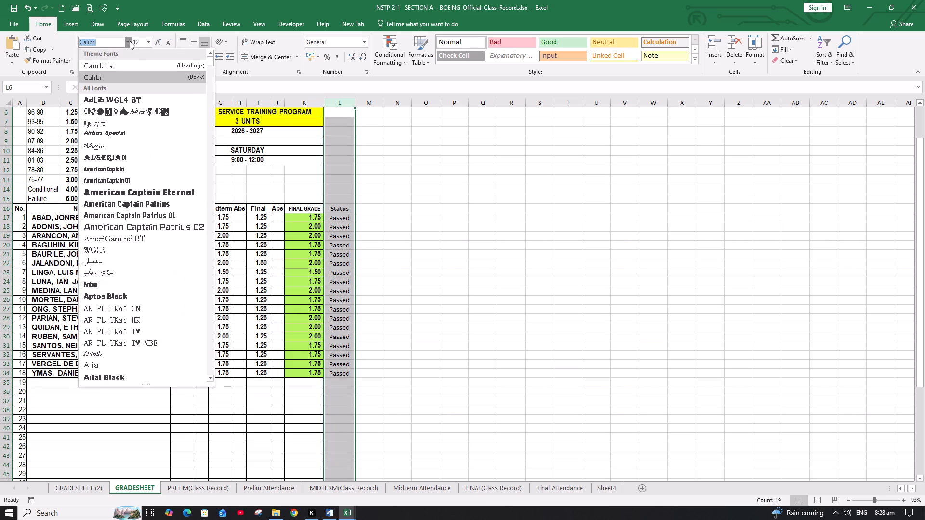
pyautogui.scroll(-2, 106, 287)
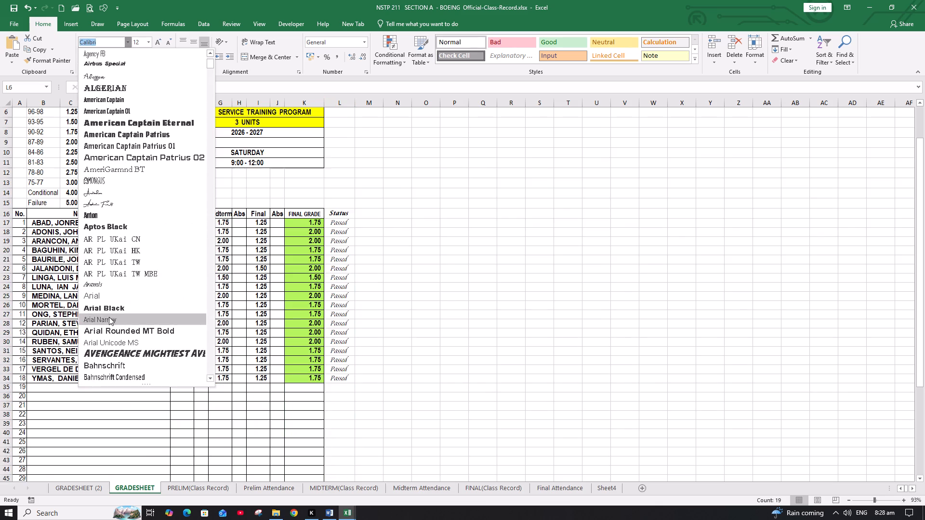
pyautogui.click(109, 319)
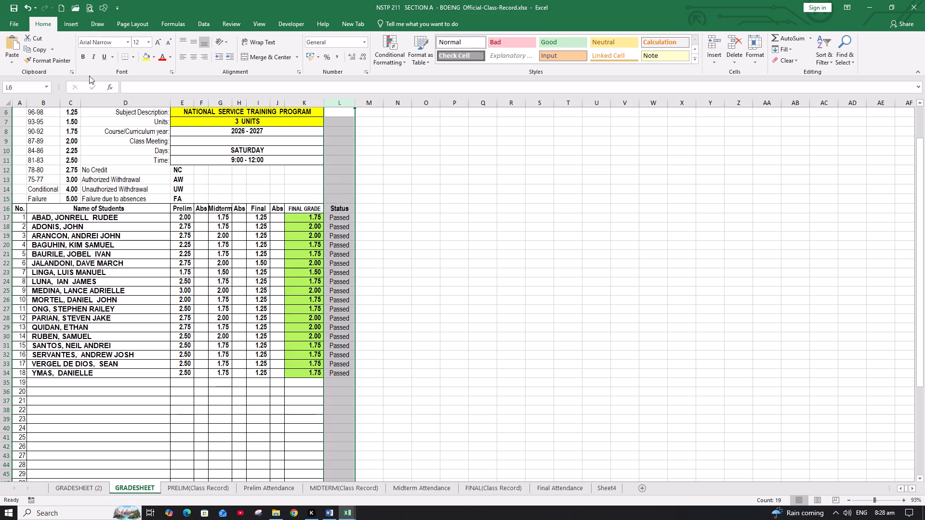
pyautogui.click(81, 56)
pyautogui.click(342, 235)
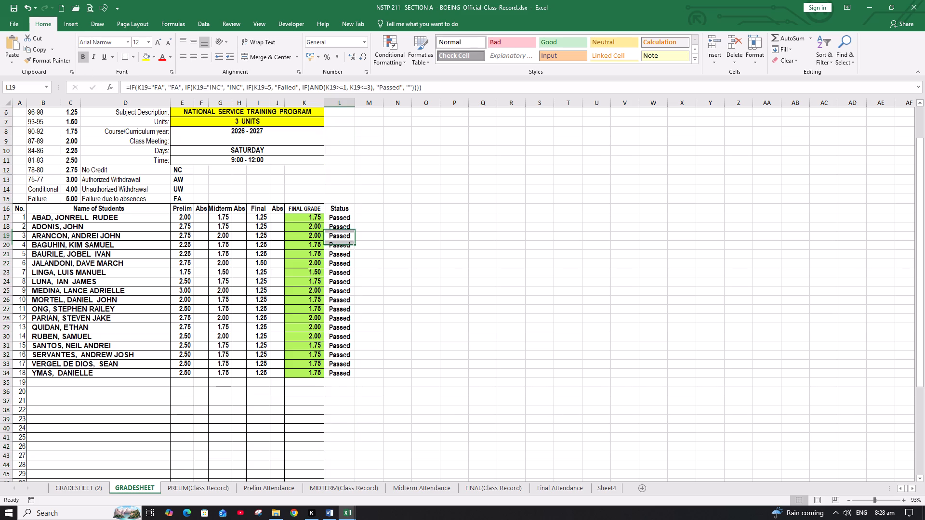
# Apply all borders to the Status column cells L16:L34.
pyautogui.click(341, 206)
pyautogui.moveTo(341, 206); pyautogui.dragTo(342, 244)
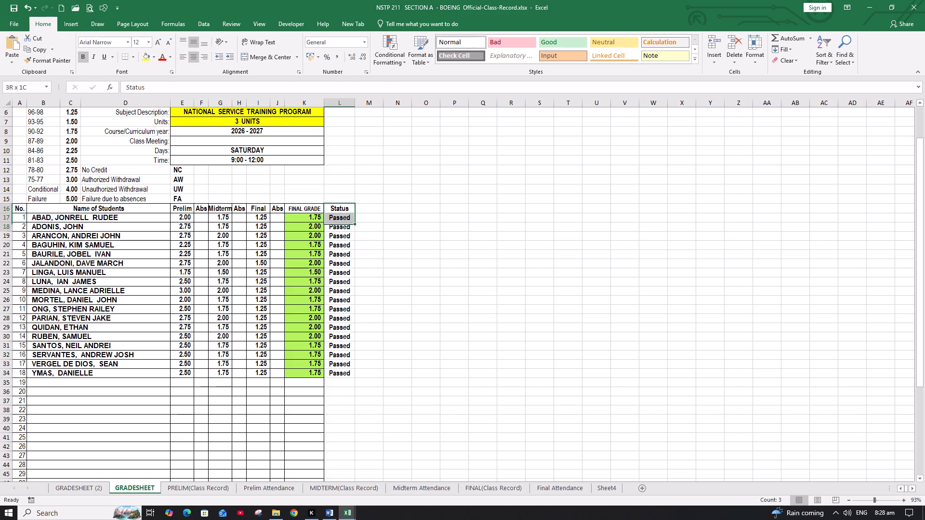
pyautogui.moveTo(342, 244); pyautogui.dragTo(336, 371)
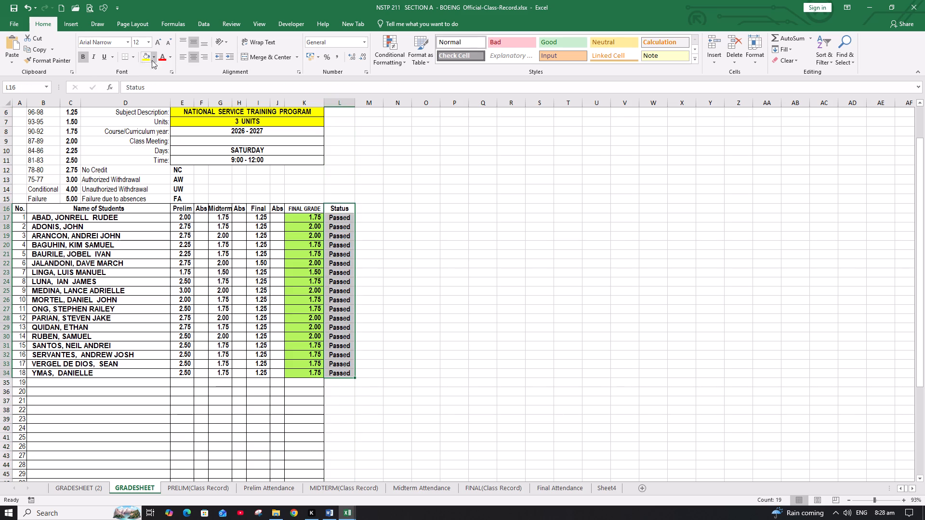
pyautogui.click(129, 56)
pyautogui.click(133, 55)
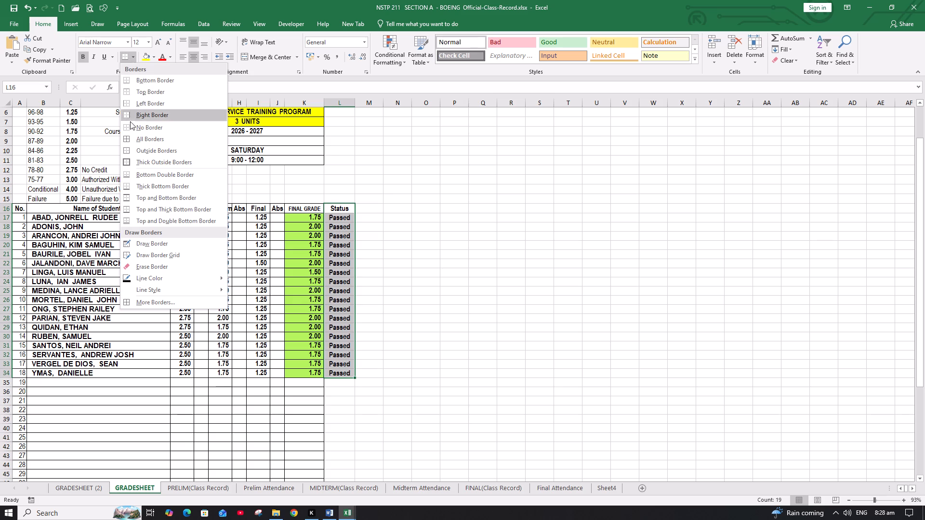
pyautogui.click(125, 140)
# Add an Equal To "Passed" conditional format to L17 with Green Fill with Dark Green Text, and fill L17 down to L34.
pyautogui.click(338, 219)
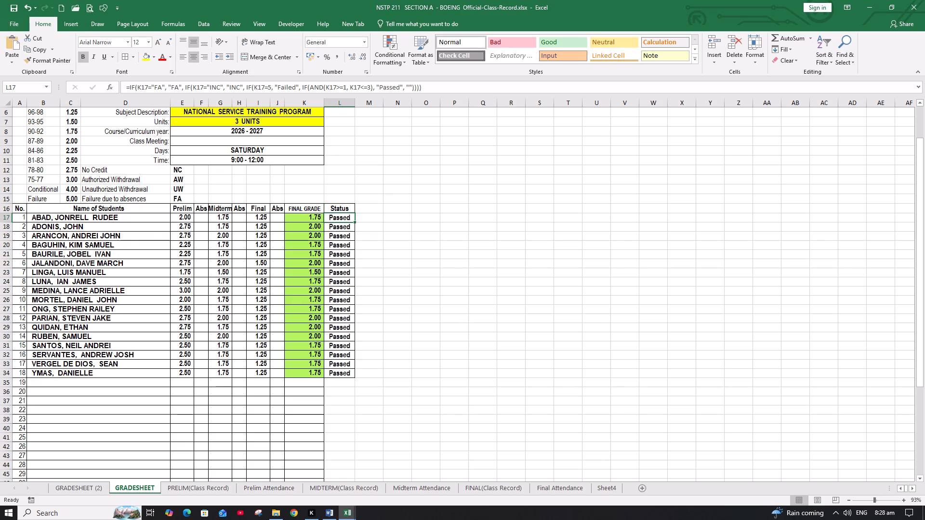
pyautogui.click(401, 62)
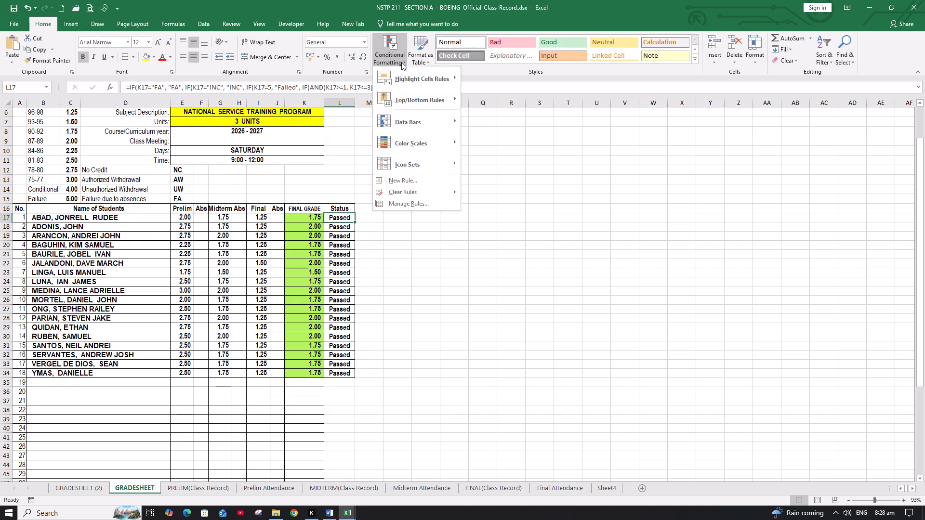
pyautogui.click(489, 140)
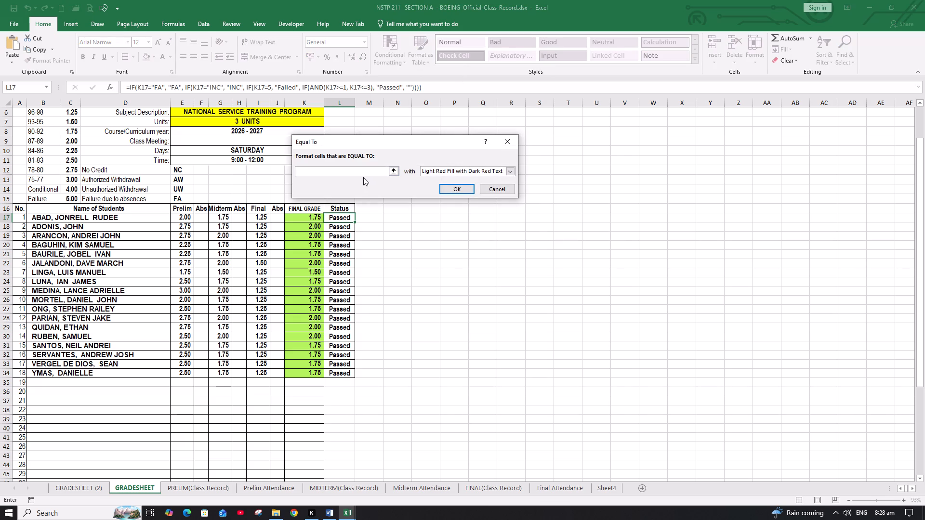
pyautogui.click(440, 171)
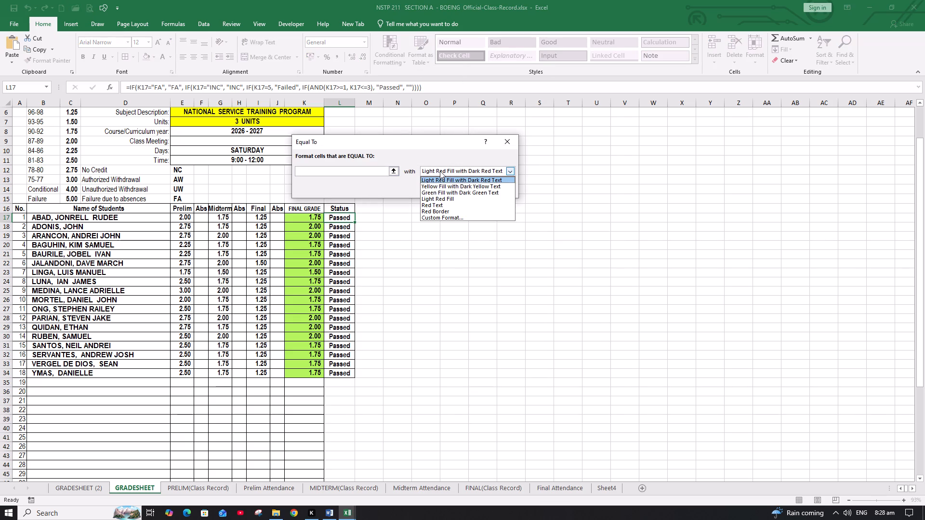
pyautogui.click(440, 191)
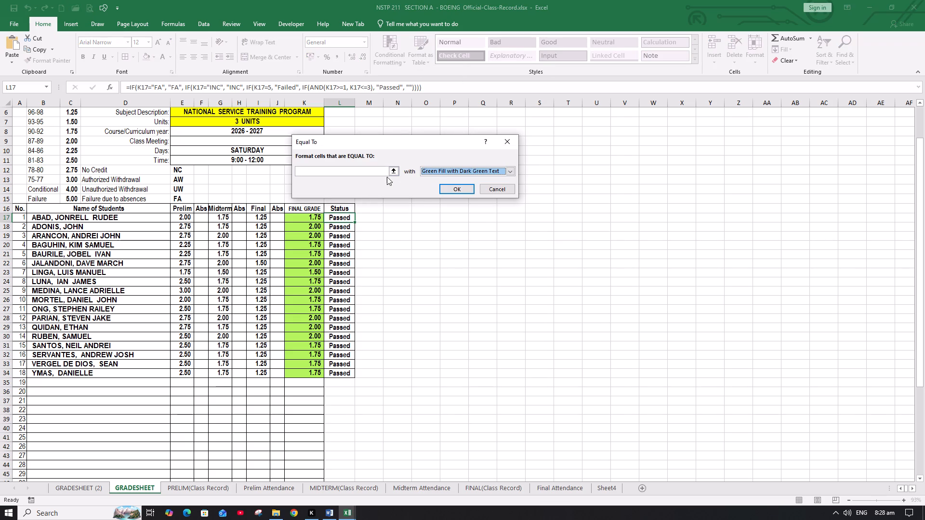
pyautogui.click(373, 173)
pyautogui.write('Passed')
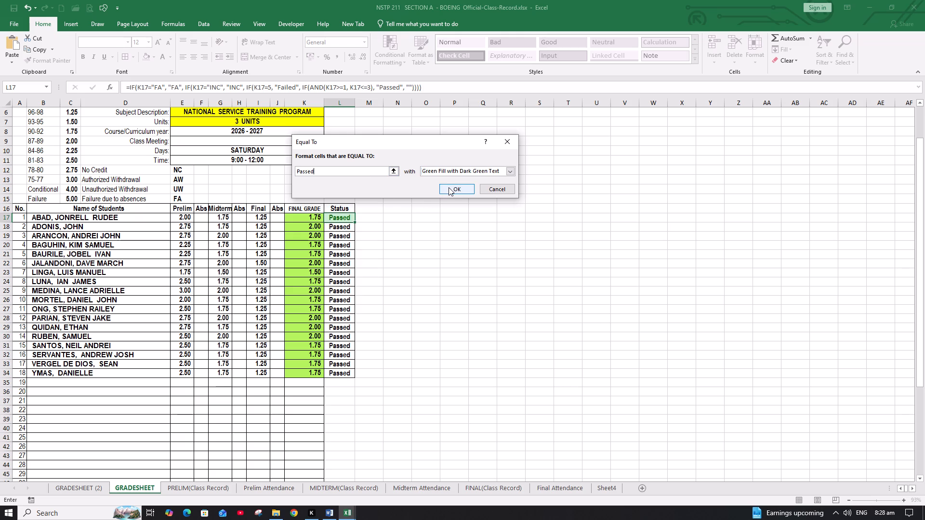
pyautogui.click(449, 189)
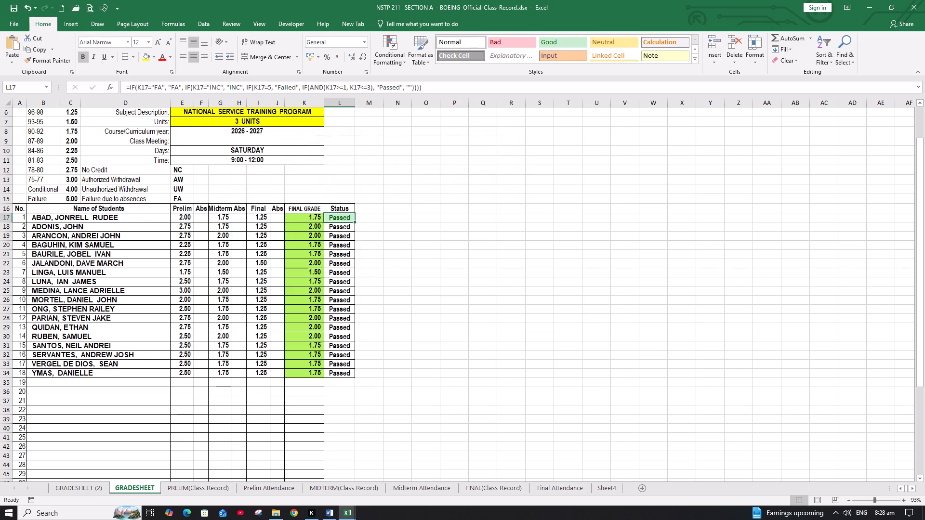
pyautogui.moveTo(354, 222); pyautogui.dragTo(346, 292)
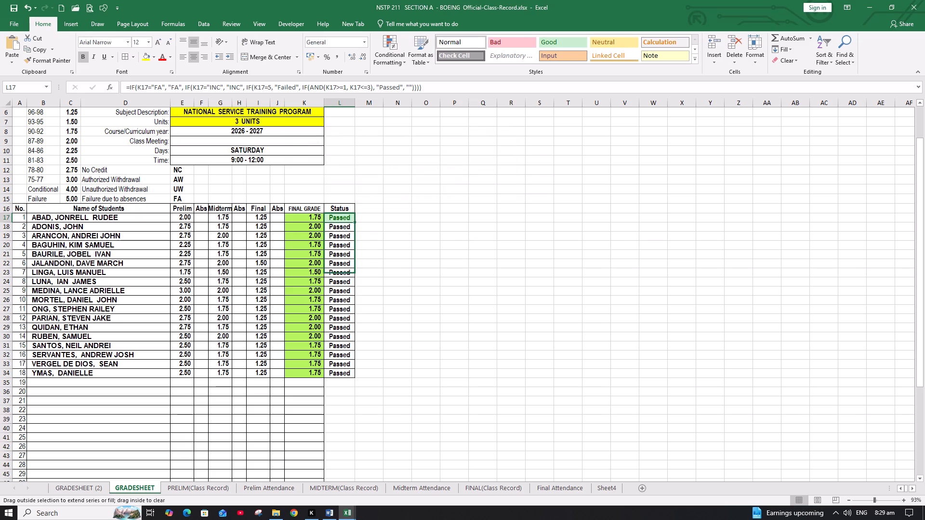
pyautogui.moveTo(346, 292); pyautogui.dragTo(343, 377)
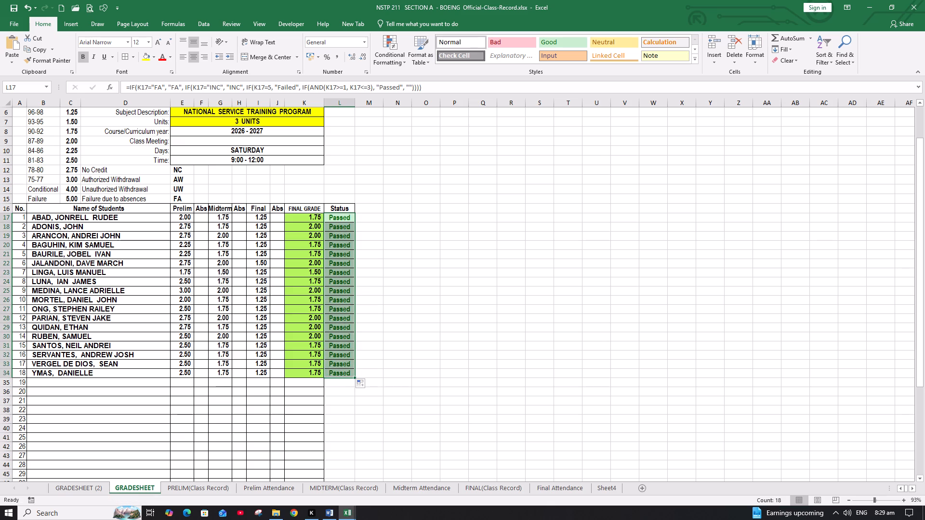
# Apply an Equal To "Passed" highlight rule with Green Fill with Dark Green Text to the whole range L17:L34.
pyautogui.click(401, 60)
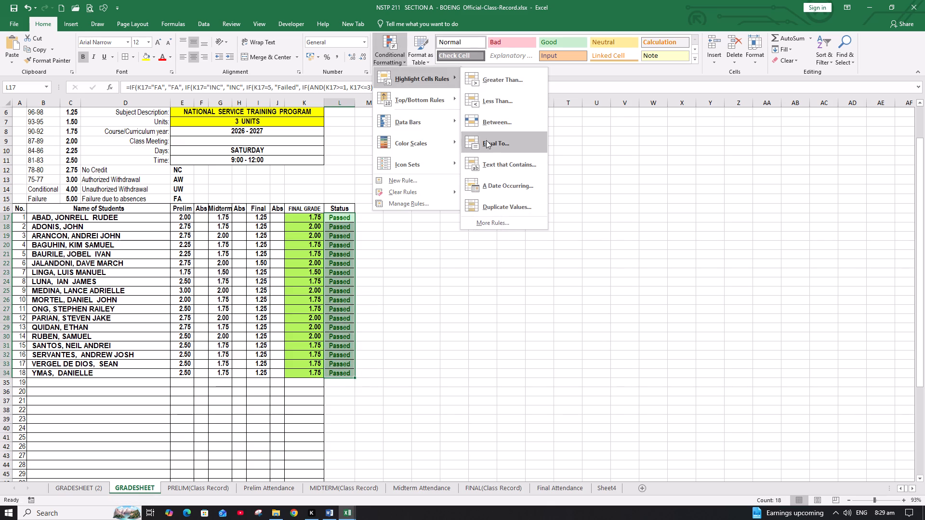
pyautogui.click(486, 143)
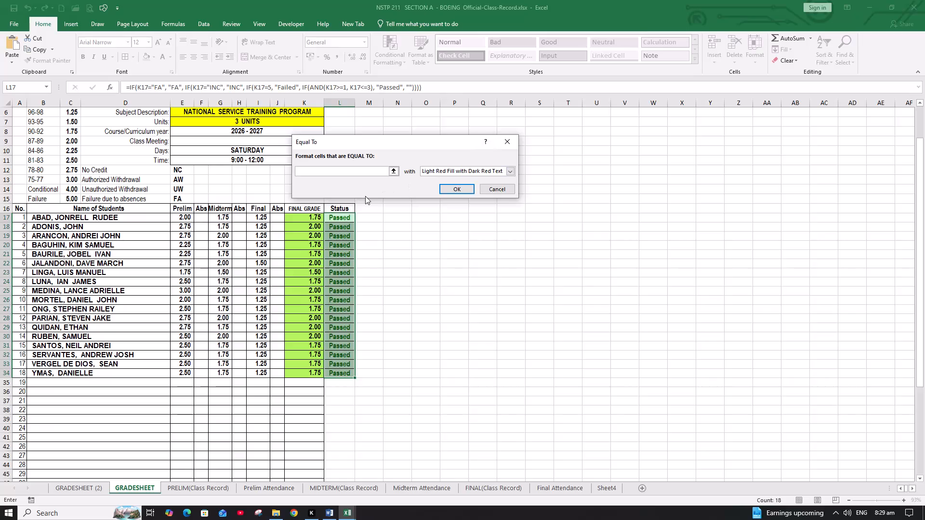
pyautogui.write('Passed')
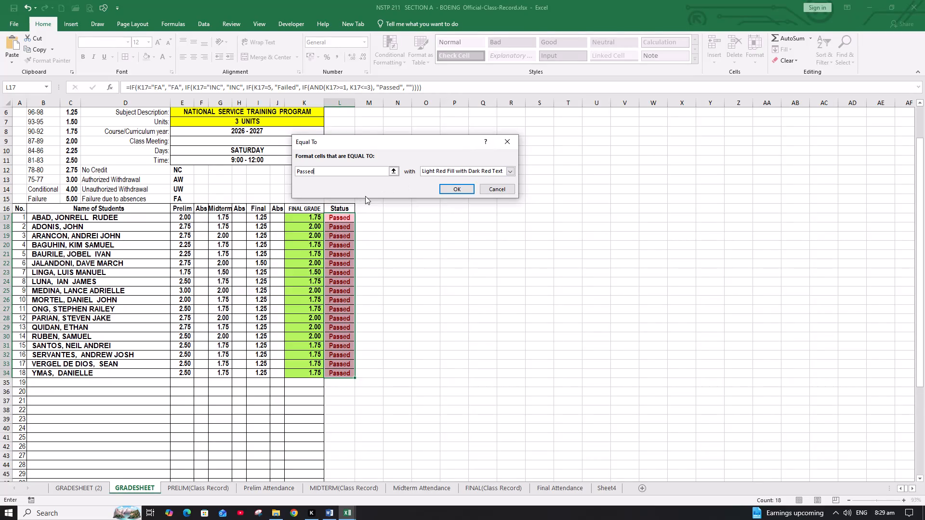
pyautogui.click(452, 169)
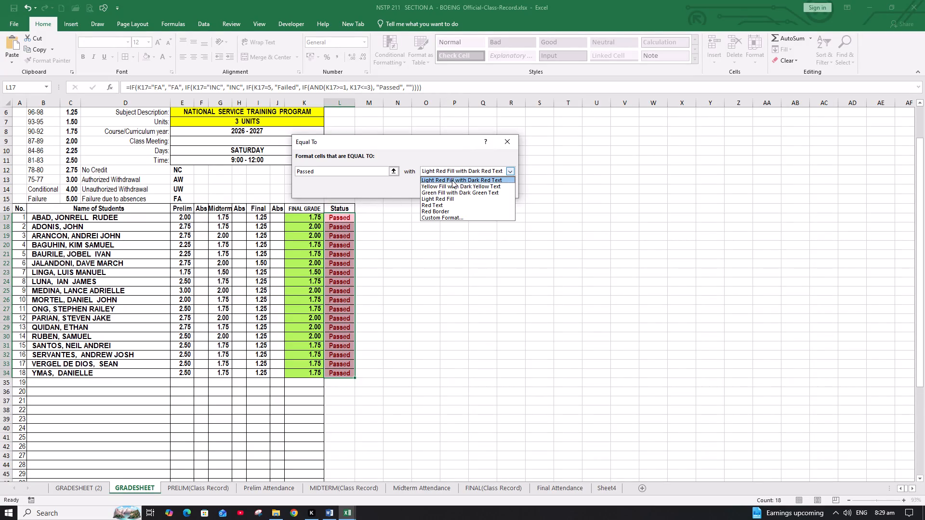
pyautogui.click(450, 192)
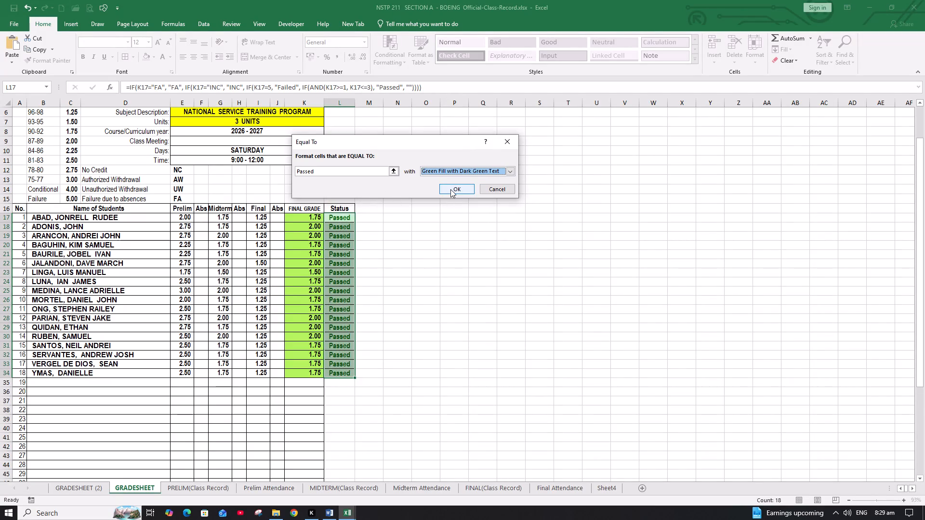
pyautogui.click(450, 189)
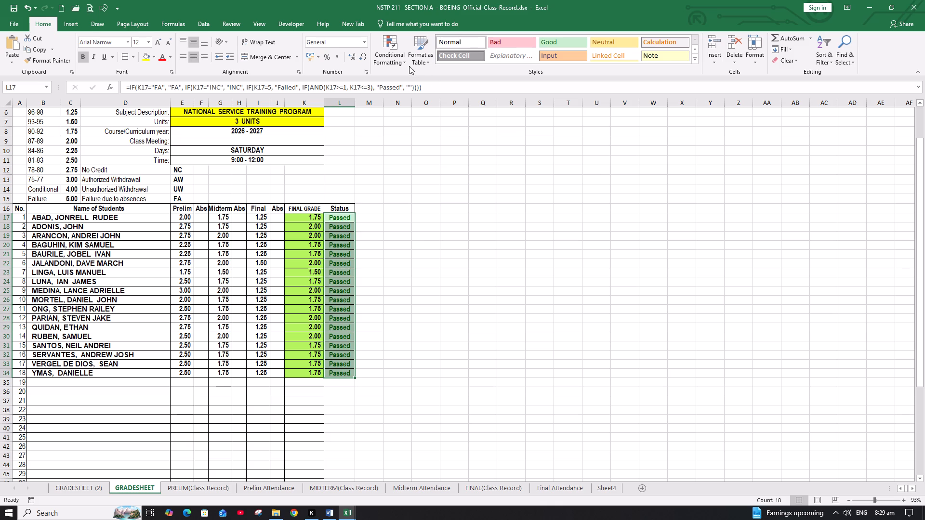
# Add an Equal To "Failed" highlight rule with Light Red Fill with Dark Red Text to L17:L34.
pyautogui.click(404, 64)
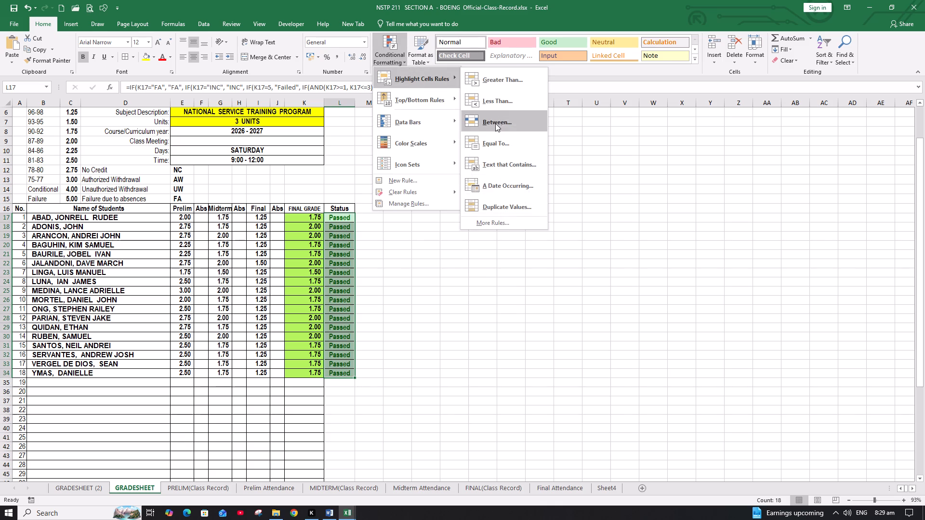
pyautogui.click(491, 142)
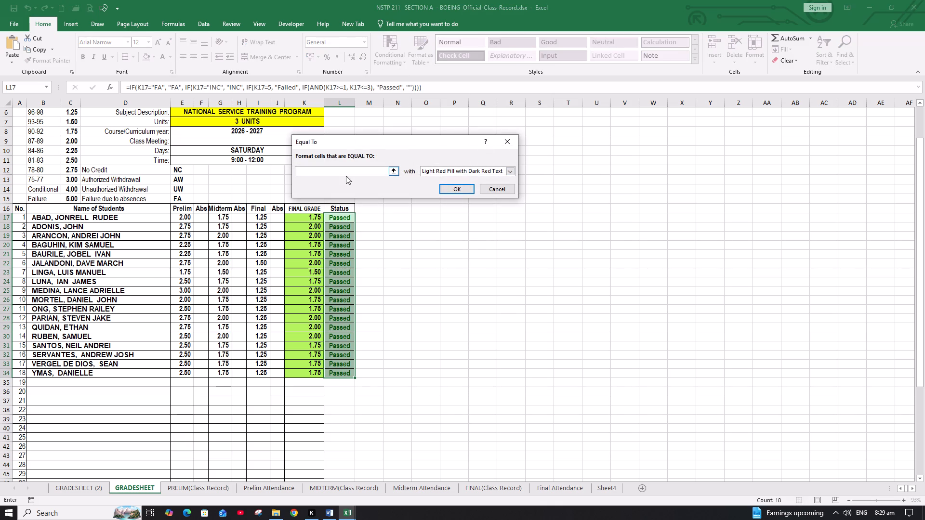
pyautogui.write('Failed')
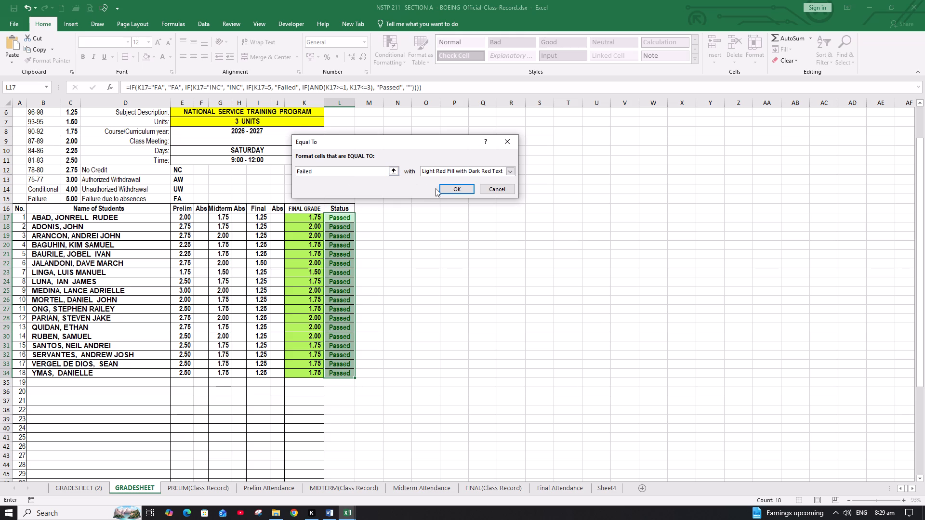
pyautogui.click(447, 189)
pyautogui.click(397, 258)
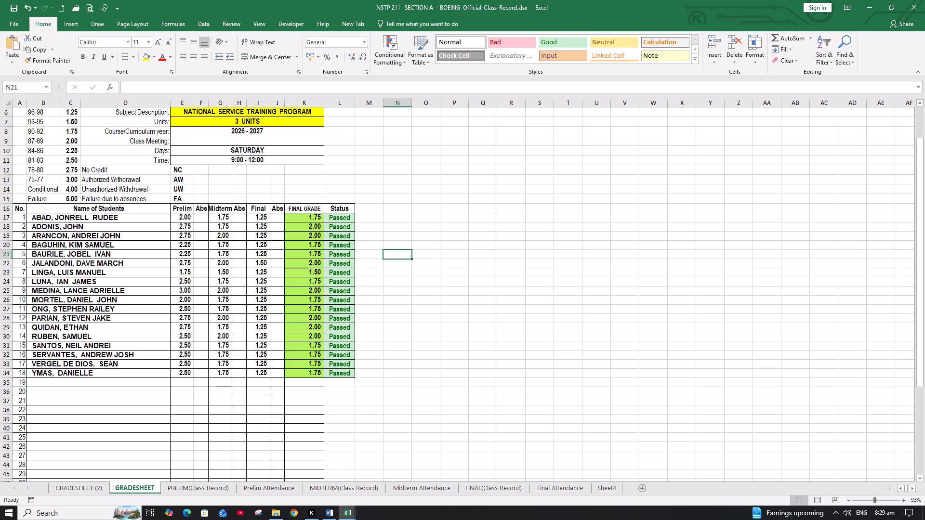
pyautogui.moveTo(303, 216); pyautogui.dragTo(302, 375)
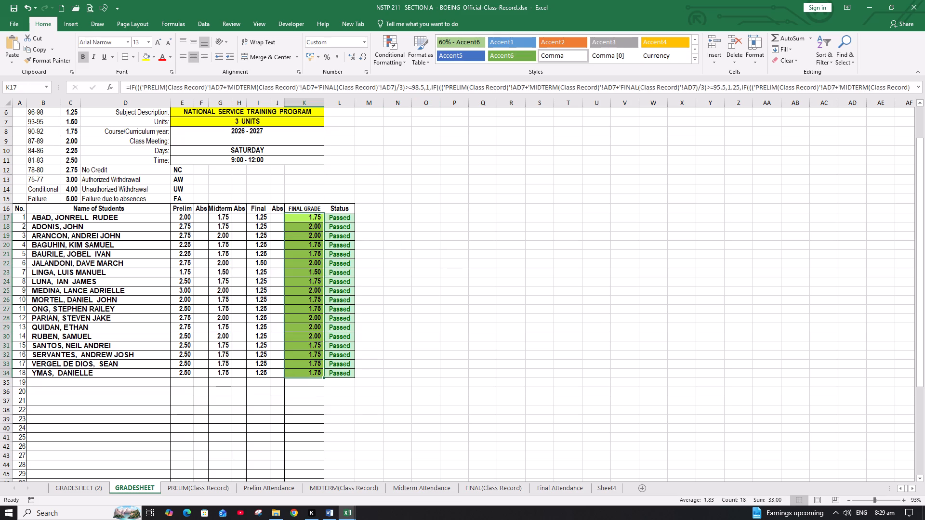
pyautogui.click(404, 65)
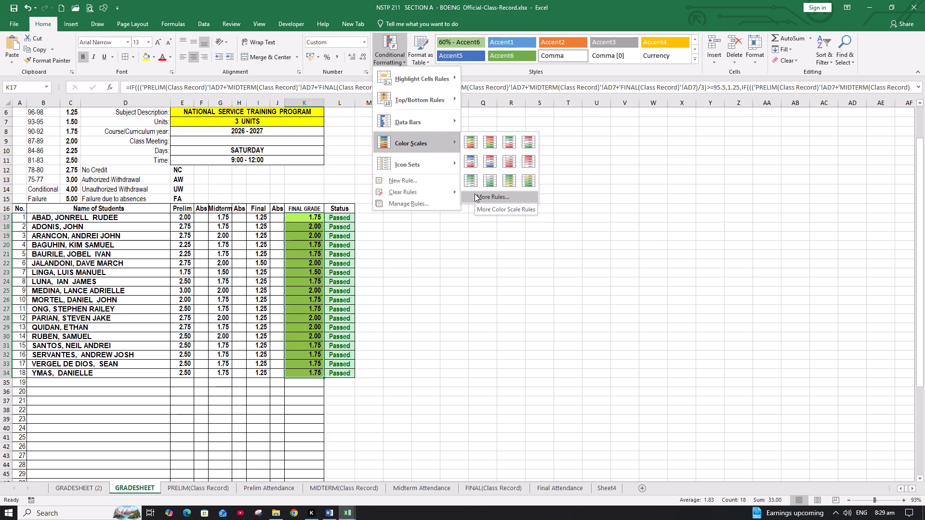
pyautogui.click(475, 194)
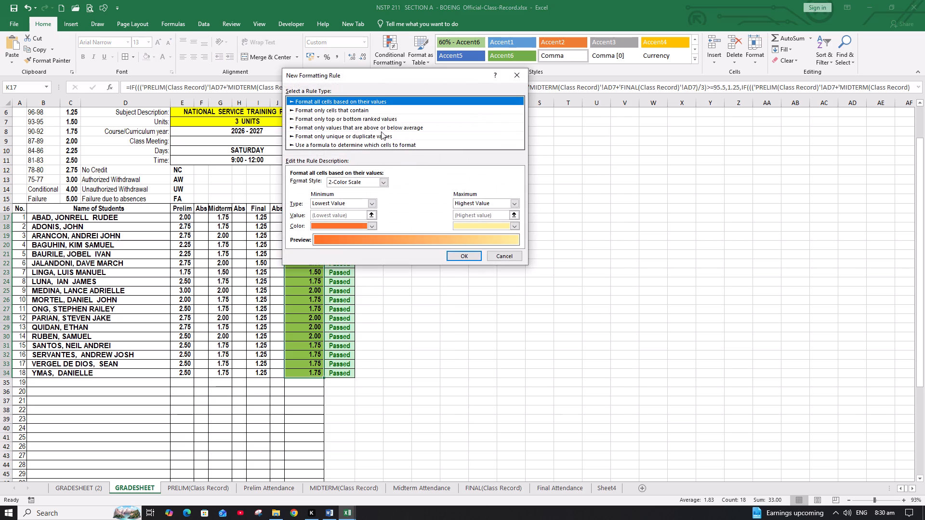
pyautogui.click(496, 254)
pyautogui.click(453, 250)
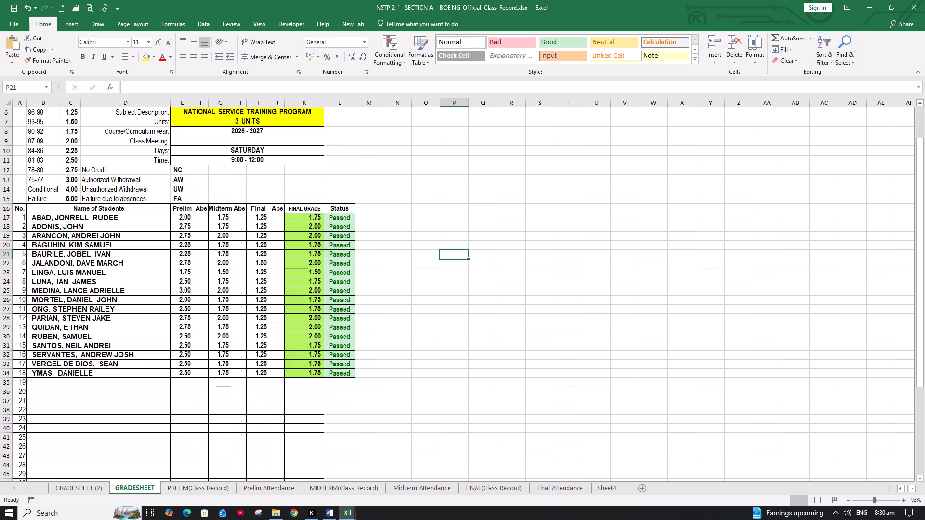
# Save the NSTP 211 workbook.
pyautogui.click(13, 11)
# Check the NSTP 211 GRADESHEET print preview and narrow column D so the table takes up less page width.
pyautogui.click(92, 9)
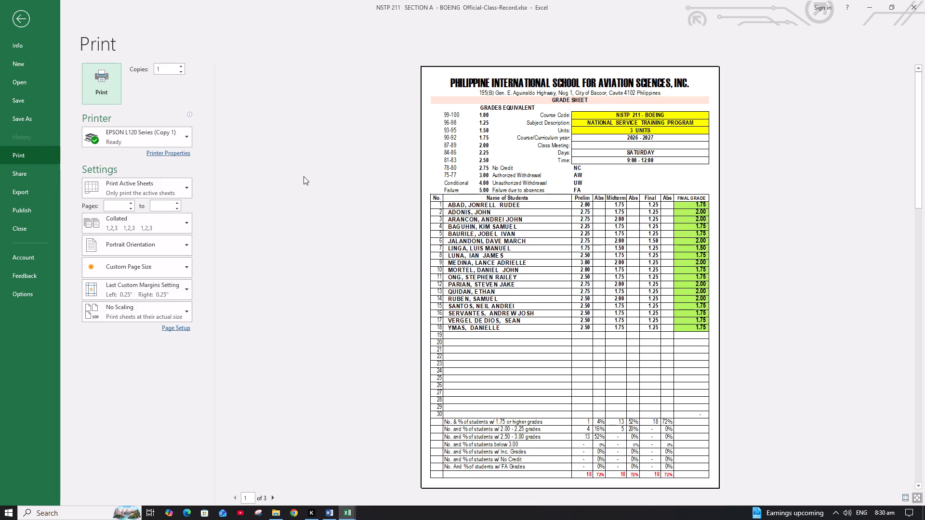
pyautogui.click(20, 19)
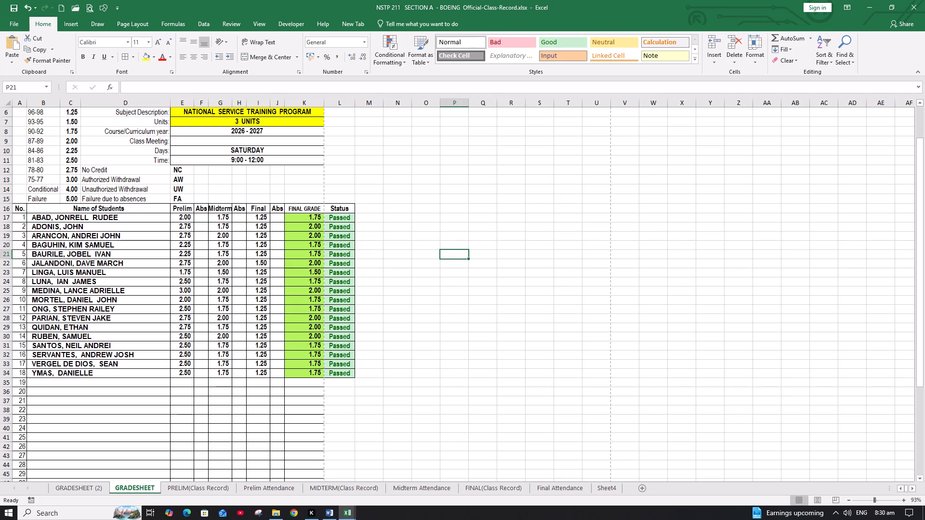
pyautogui.moveTo(169, 102); pyautogui.dragTo(149, 104)
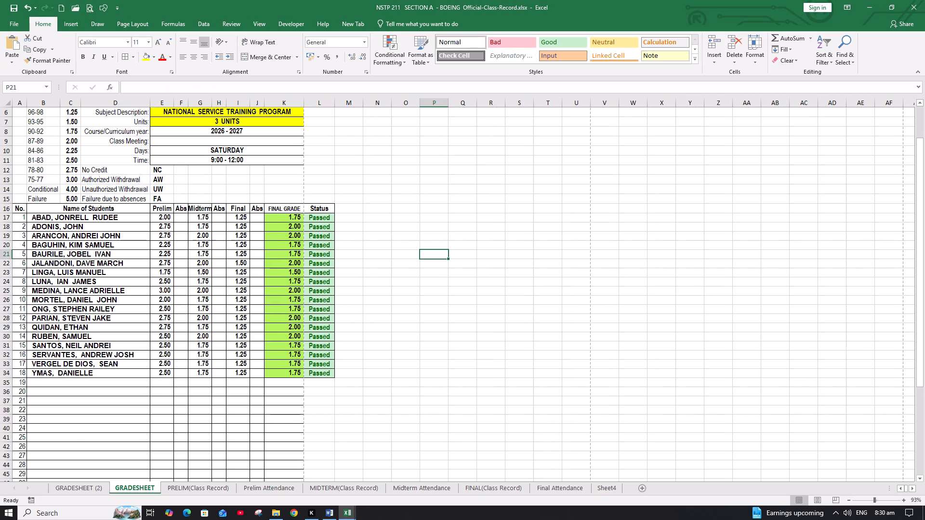
# Delete the empty numbered rows 42 to 46 (No. 26 to 30) below the student list on the GRADESHEET sheet.
pyautogui.scroll(-4, 181, 335)
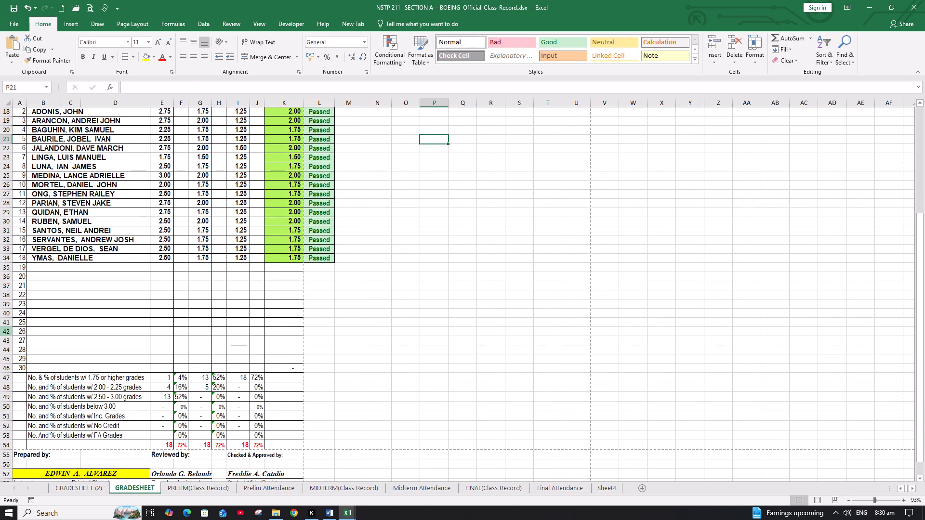
pyautogui.moveTo(9, 331); pyautogui.dragTo(9, 365)
pyautogui.rightClick(9, 365)
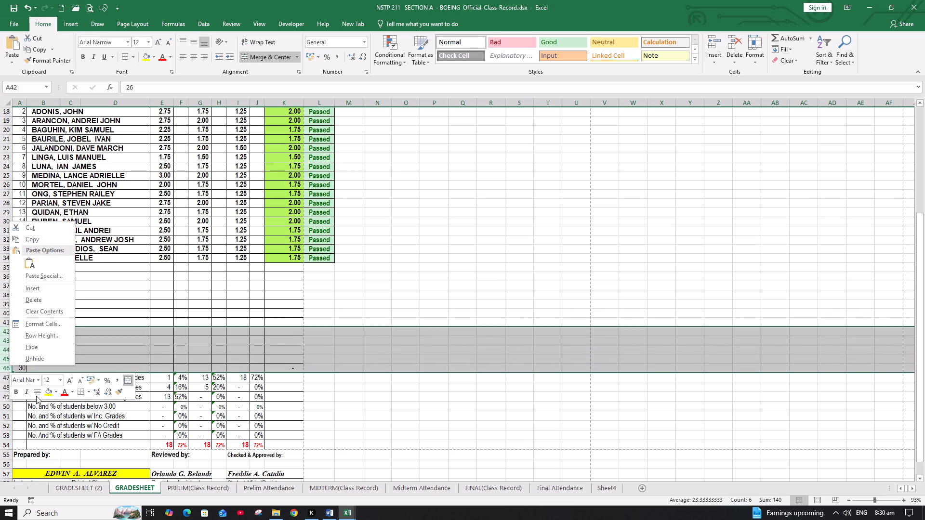
pyautogui.click(33, 298)
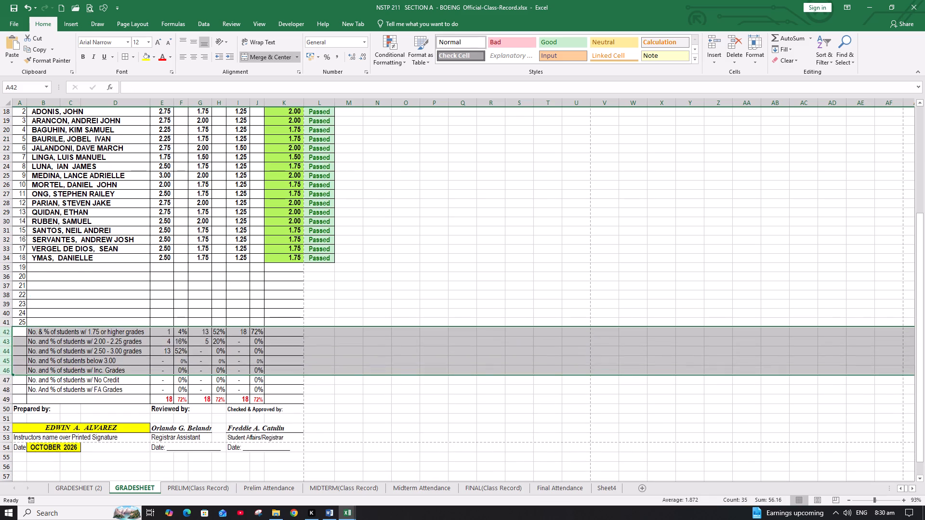
pyautogui.click(118, 297)
# Print the GRADESHEET sheet on Legal 8 1/2 x 14 in paper with the last custom margins and Fit All Columns on One Page.
pyautogui.scroll(7, 123, 297)
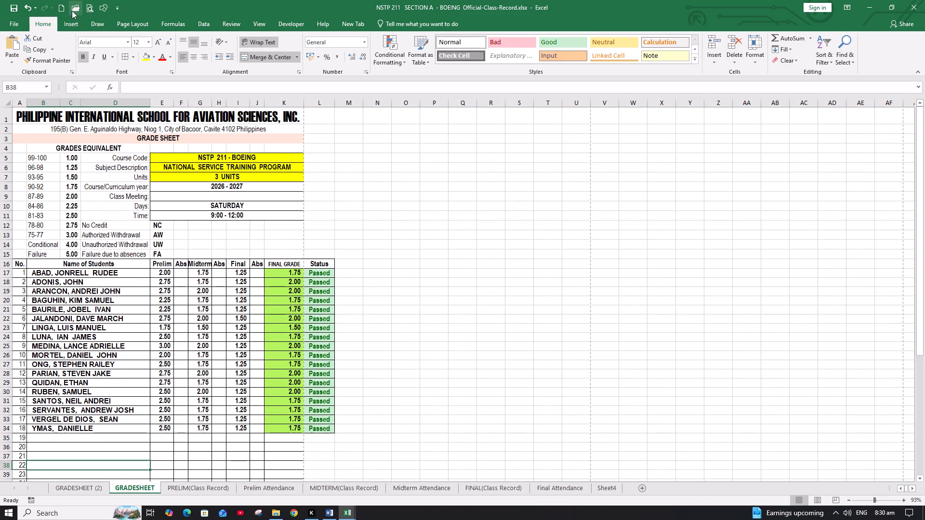
pyautogui.click(88, 6)
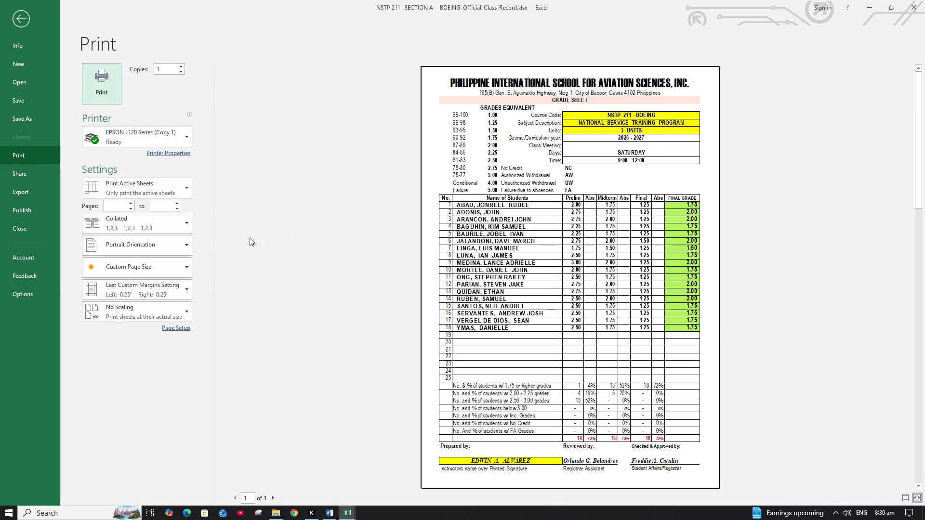
pyautogui.click(132, 268)
pyautogui.click(129, 330)
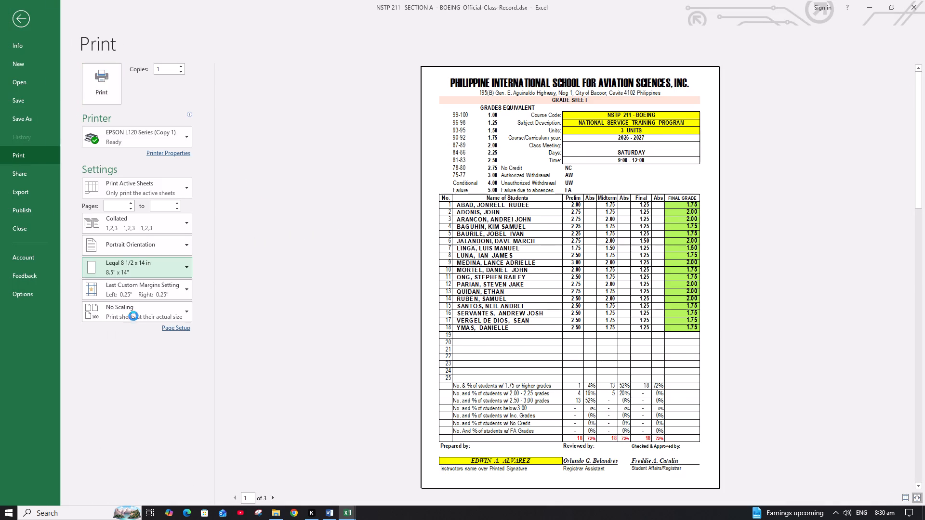
pyautogui.click(138, 291)
pyautogui.click(137, 319)
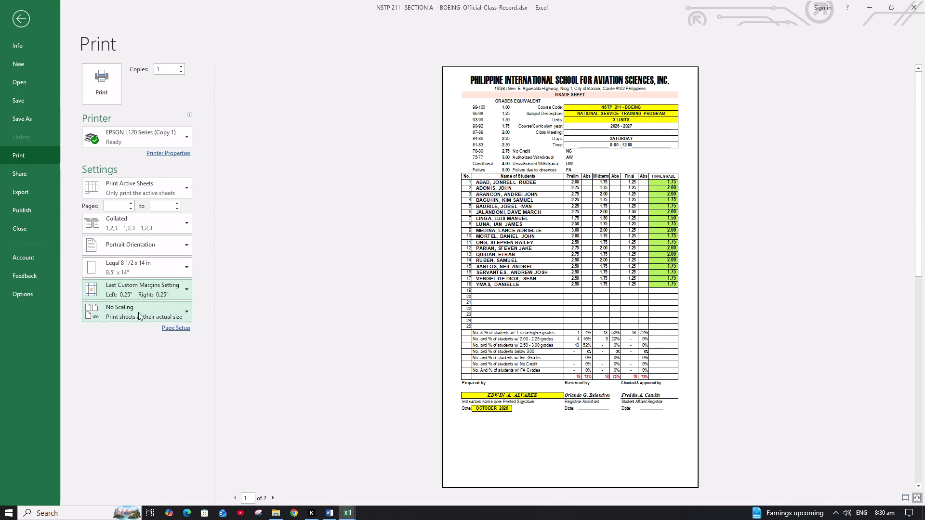
pyautogui.click(145, 316)
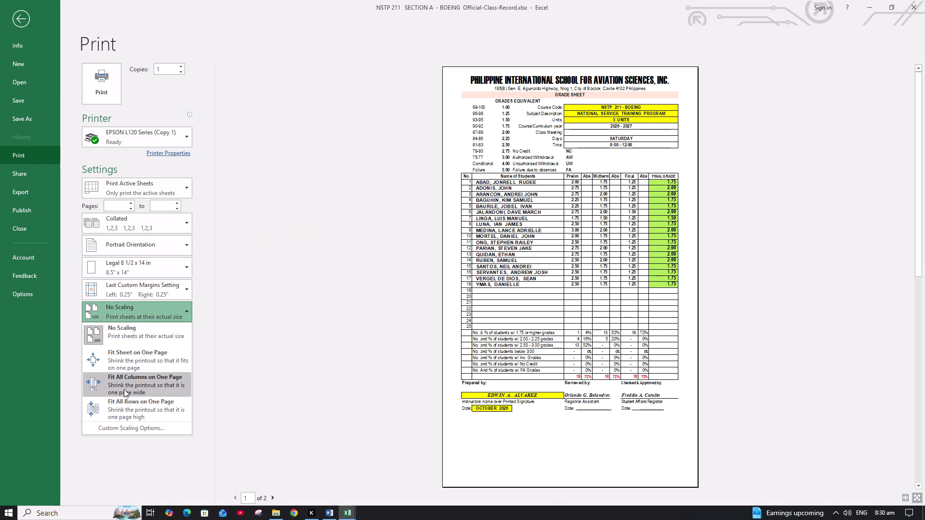
pyautogui.click(124, 389)
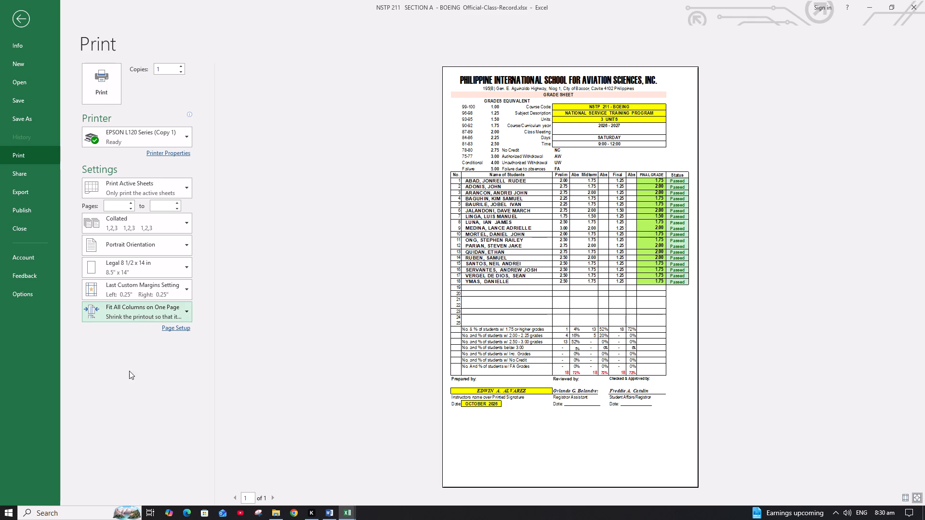
pyautogui.click(108, 91)
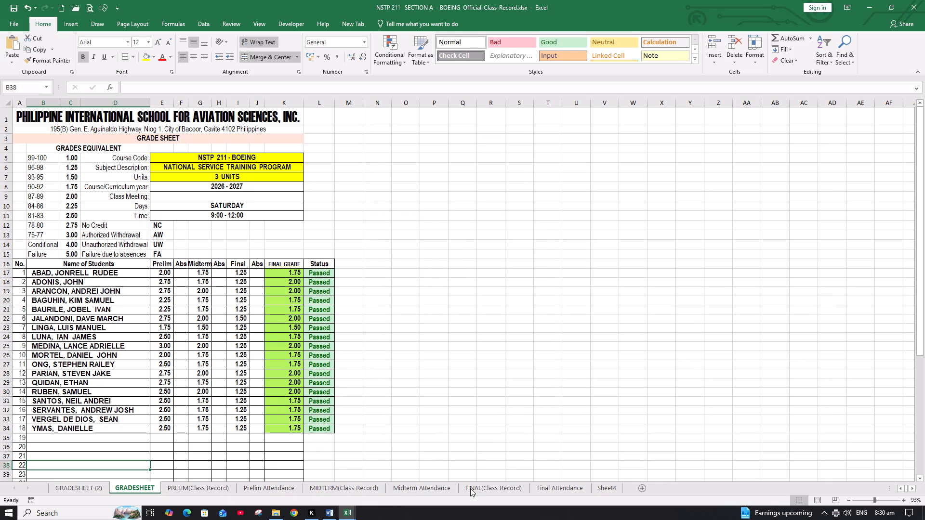
# Print the FINAL(Class Record) sheet on Legal 8 1/2 x 14 in paper with Fit Sheet on One Page scaling.
pyautogui.click(493, 489)
pyautogui.scroll(5, 387, 406)
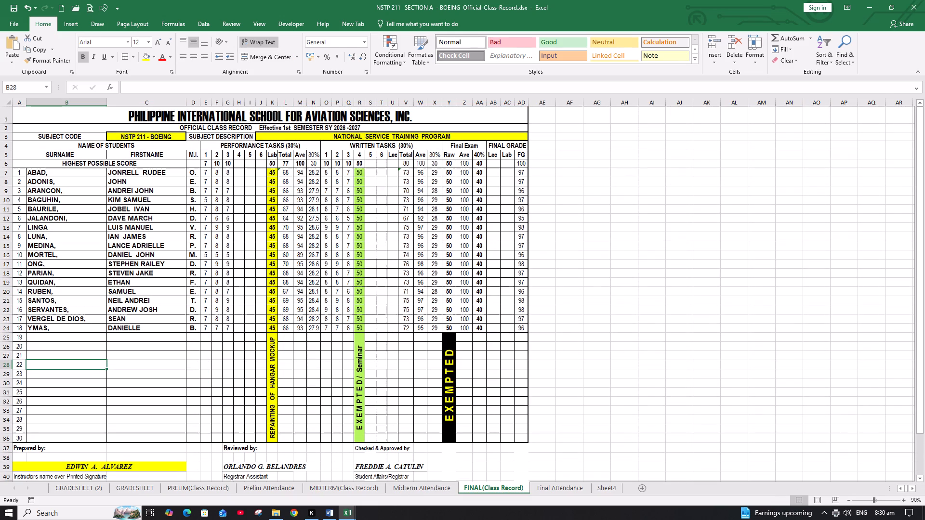
pyautogui.click(88, 9)
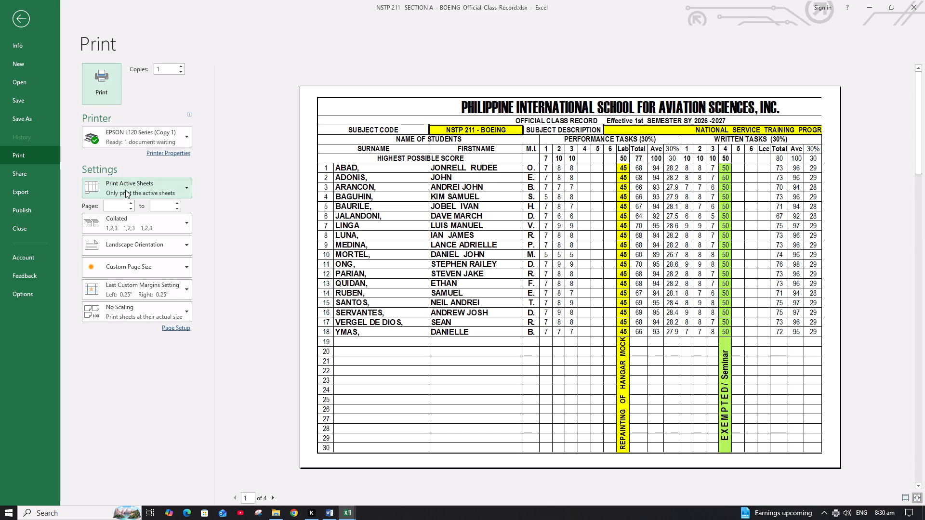
pyautogui.click(116, 267)
pyautogui.click(125, 330)
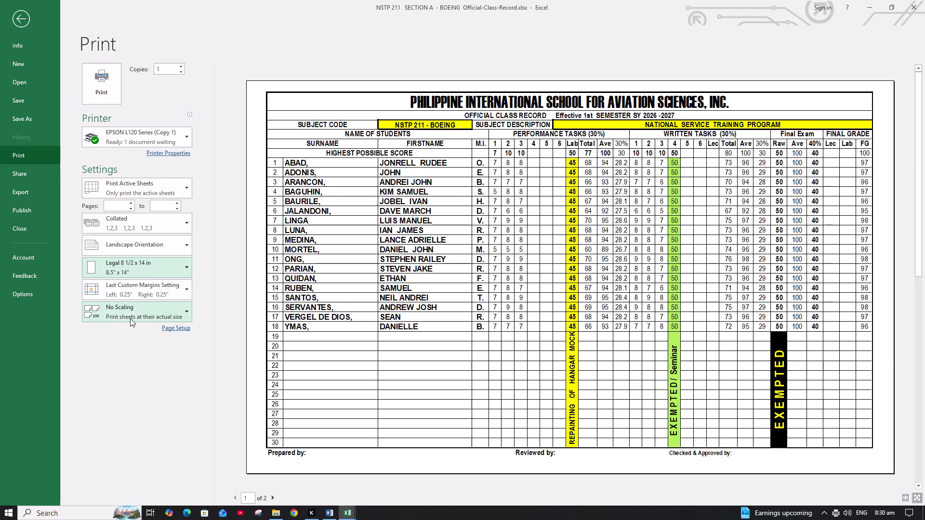
pyautogui.click(130, 318)
pyautogui.click(125, 360)
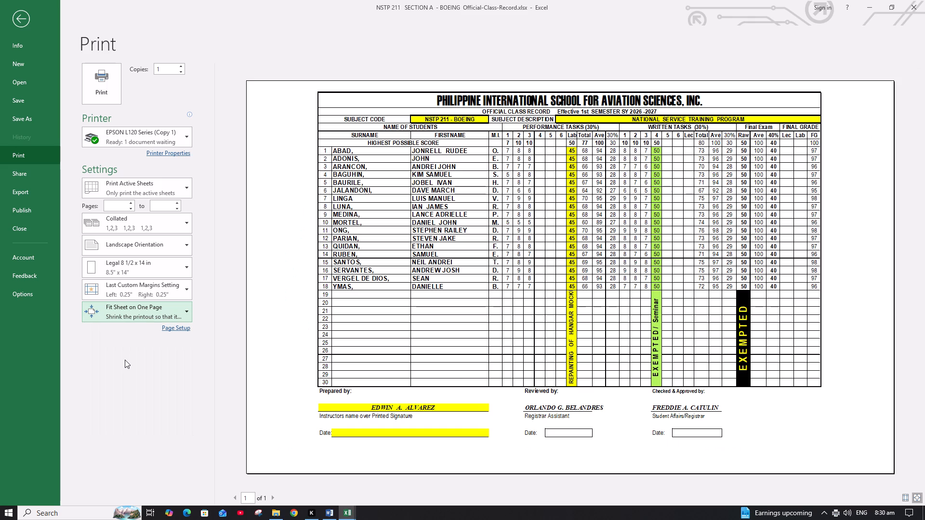
pyautogui.click(98, 89)
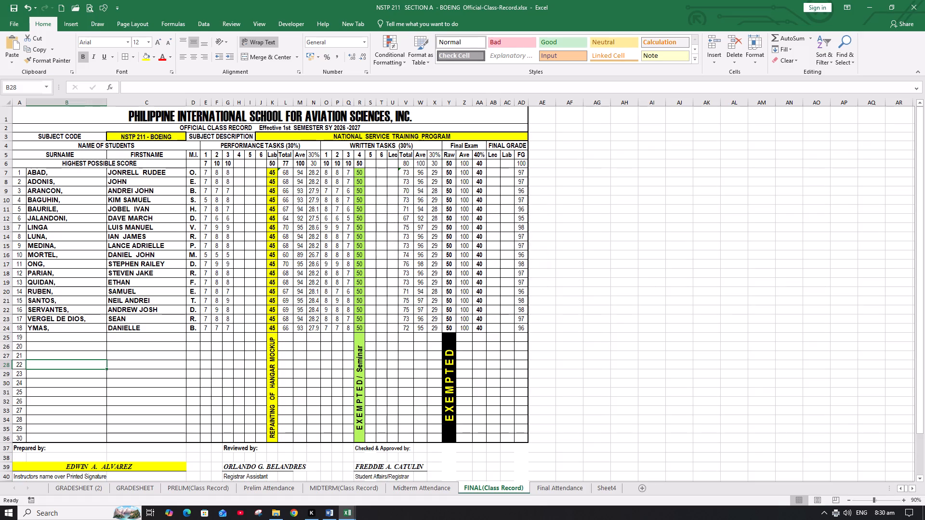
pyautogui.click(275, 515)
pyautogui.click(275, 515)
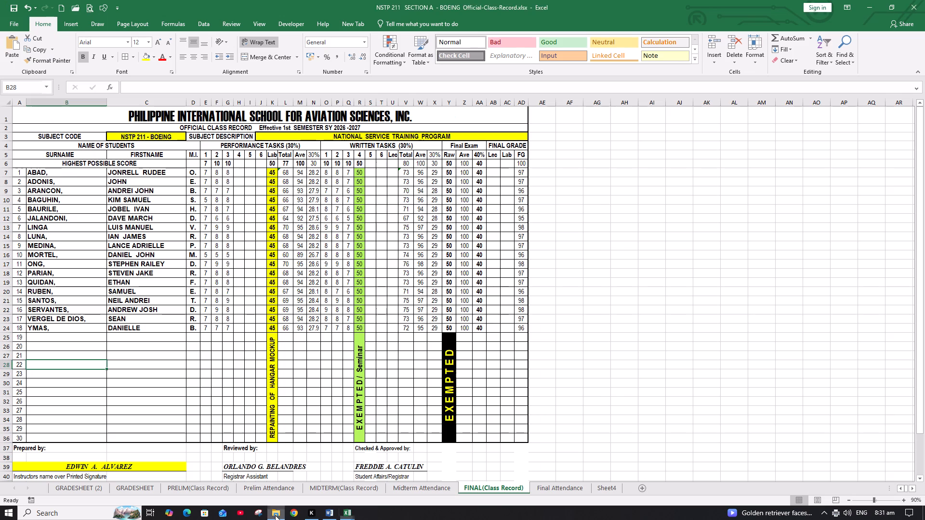
# Return to the GRADESHEET sheet, then save and close the NSTP 211 workbook.
pyautogui.click(83, 489)
pyautogui.click(141, 488)
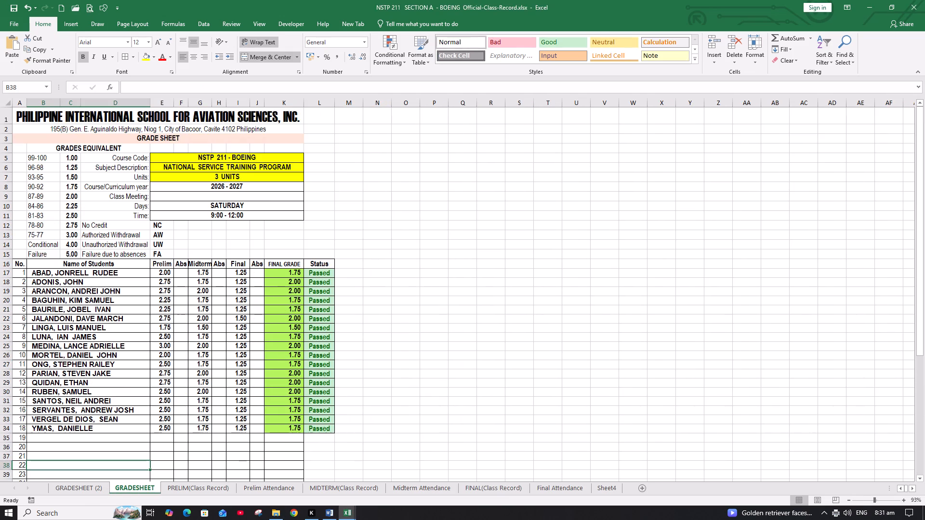
pyautogui.click(7, 6)
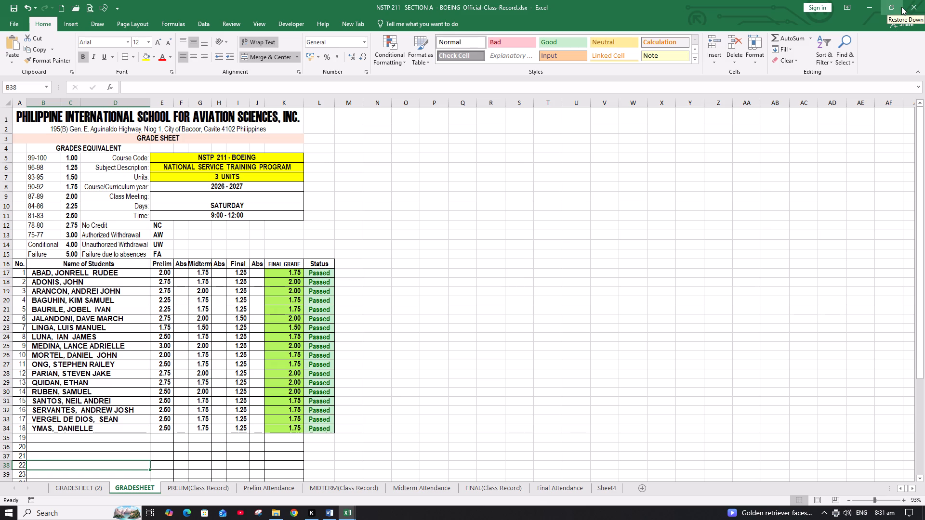
pyautogui.click(906, 9)
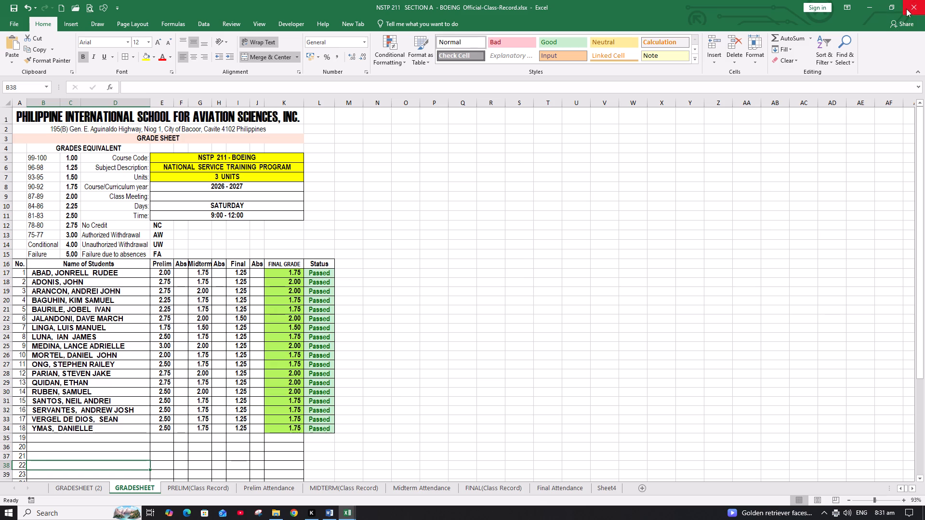
pyautogui.click(914, 8)
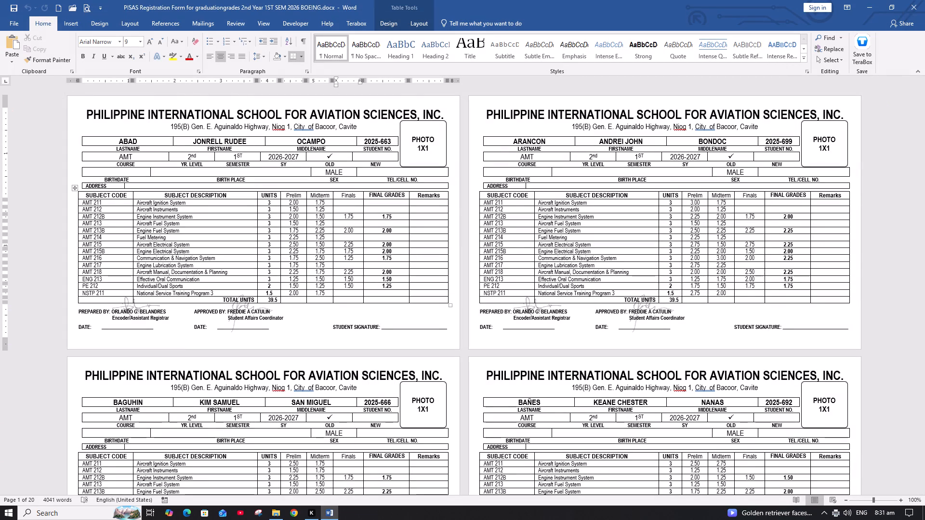
# In the Word registration form, enter the first student's Finals and final grades: AMT 211 as 1.75 and 1.75, AMT 212 as 2.25 and 1.50.
pyautogui.write('1.')
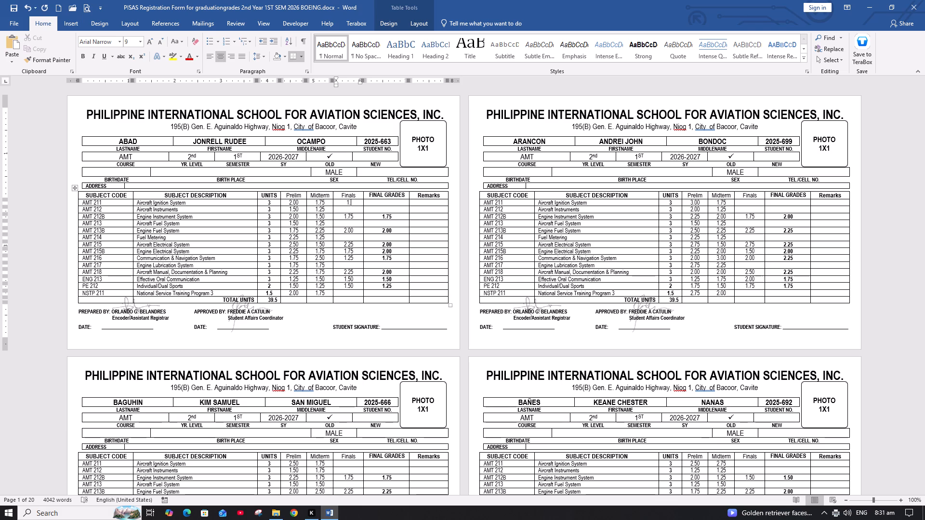
pyautogui.write('75')
pyautogui.press('Right')
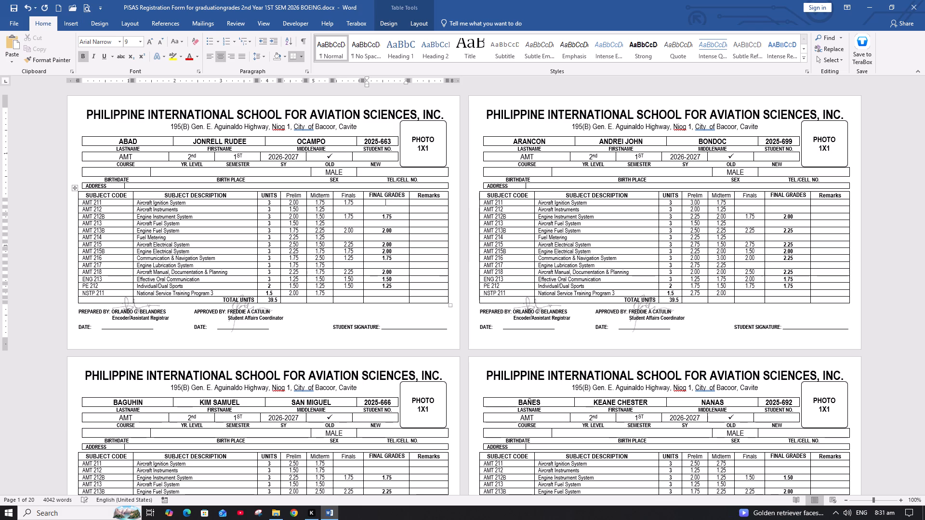
pyautogui.write('1.75')
pyautogui.press('Down')
pyautogui.press('Left')
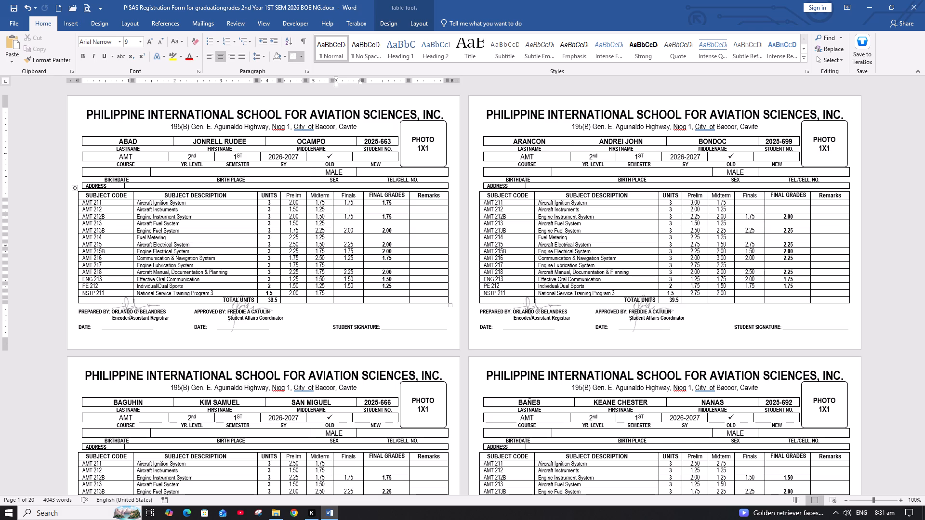
pyautogui.write('2.25')
pyautogui.press('Right')
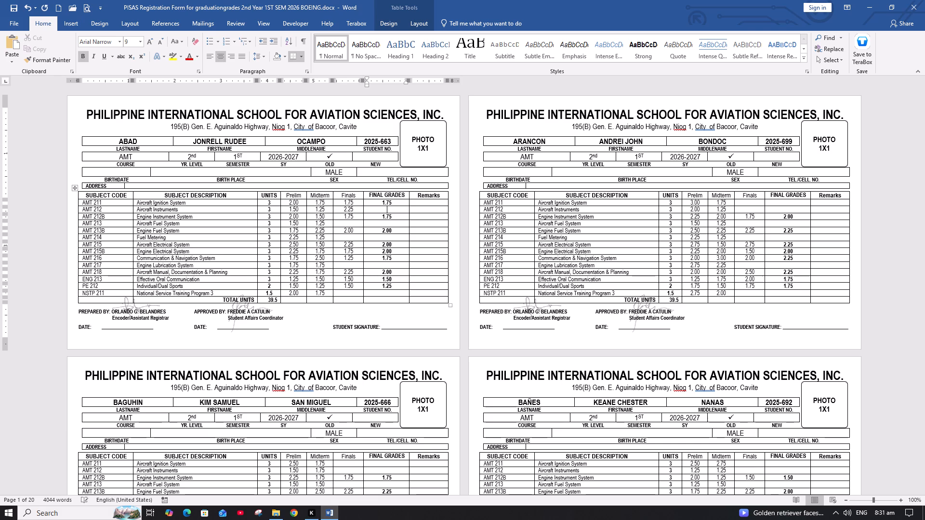
pyautogui.write('1.50')
pyautogui.press('Down')
pyautogui.press('Down')
pyautogui.press('Left')
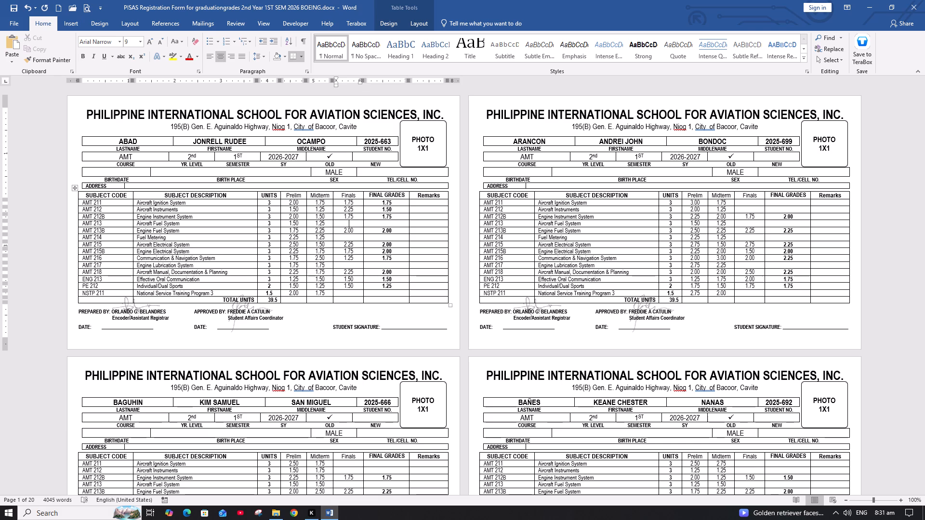
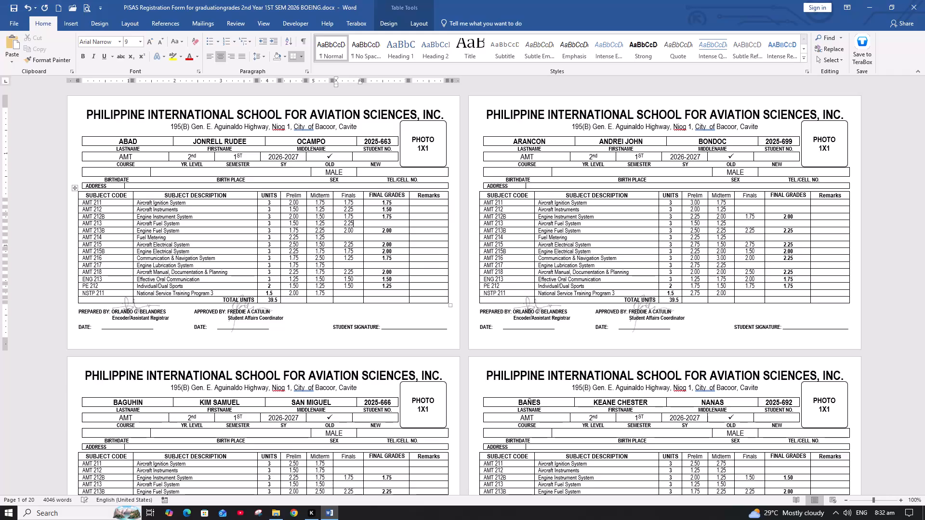
# Enter 1.50 as the first student's AMT 213 final grade and move to the AMT 214 Finals cell.
pyautogui.press('Right')
pyautogui.write('1.50')
pyautogui.press('Down')
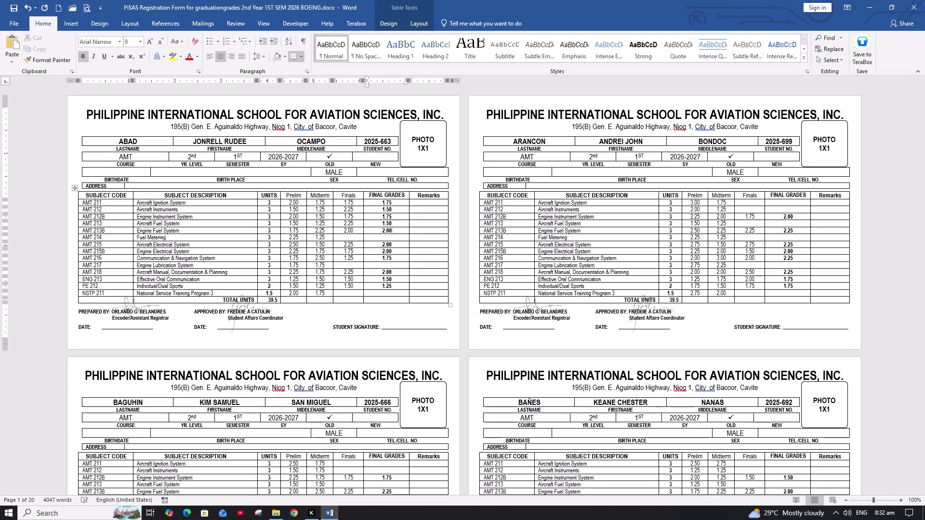
pyautogui.press('Down')
pyautogui.press('Left')
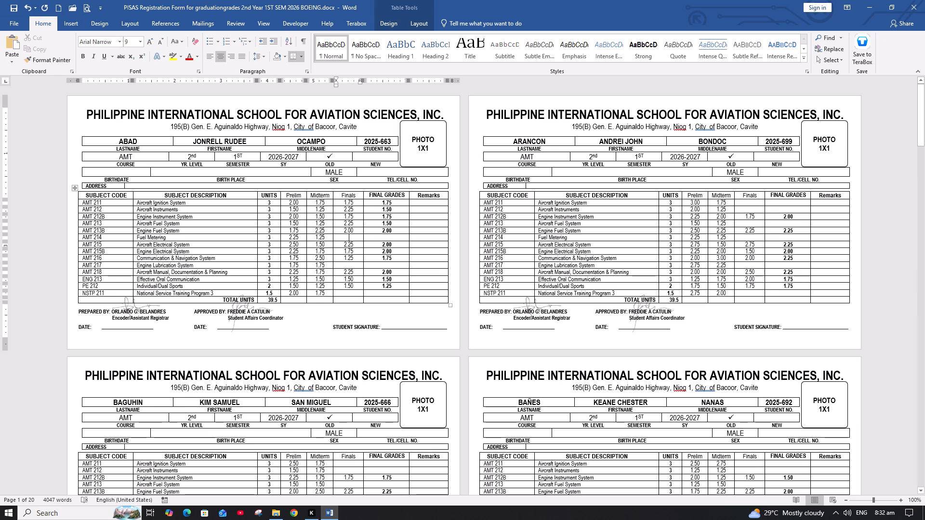
# Launch Excel and open the recent workbook AMT 214 BOEING.xlsx.
pyautogui.click(7, 507)
pyautogui.moveTo(203, 422); pyautogui.dragTo(219, 422)
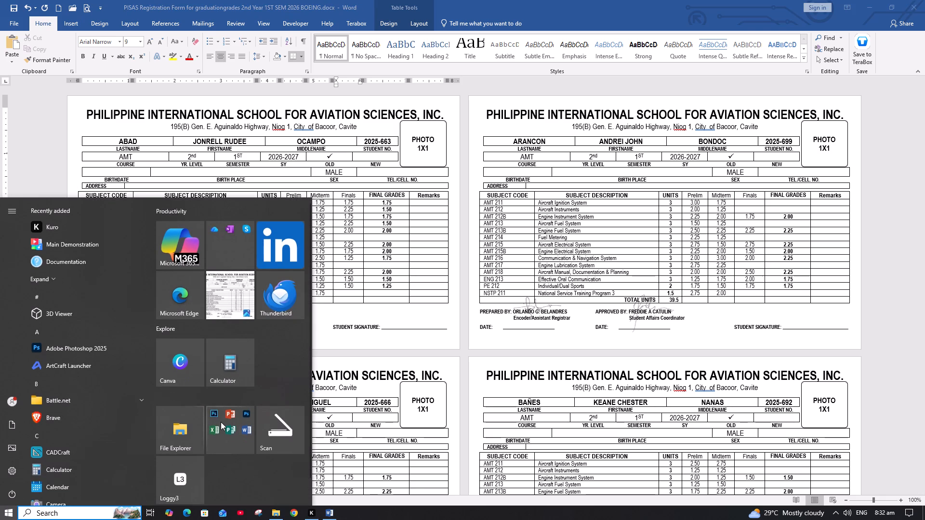
pyautogui.click(221, 422)
pyautogui.scroll(-4, 221, 422)
pyautogui.click(167, 402)
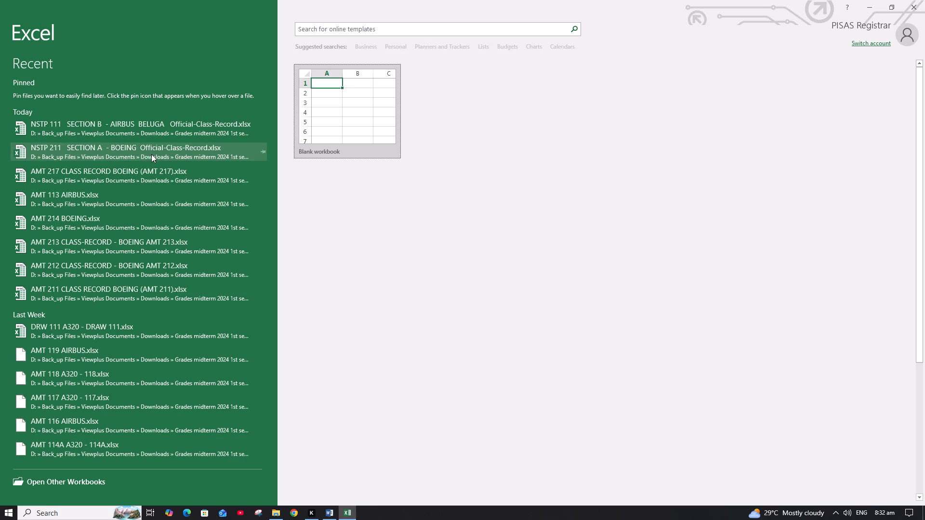
pyautogui.click(76, 224)
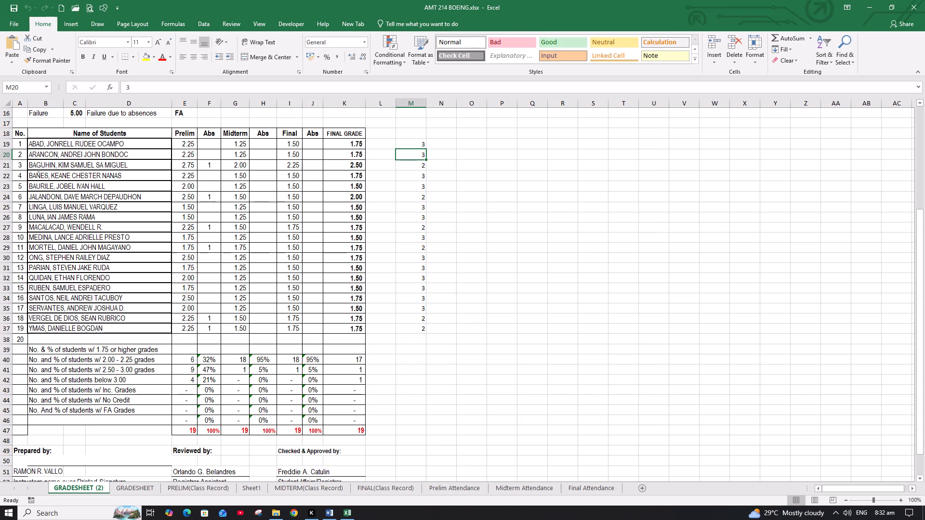
# On the GRADESHEET (2) sheet, narrow column D of the student names and the three Abs columns F, H and J.
pyautogui.scroll(3, 203, 216)
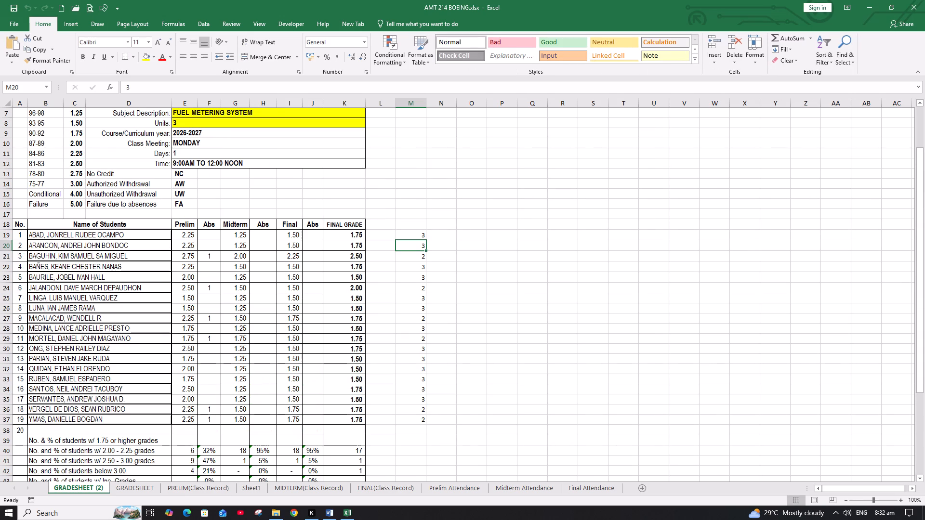
pyautogui.moveTo(170, 106); pyautogui.dragTo(162, 106)
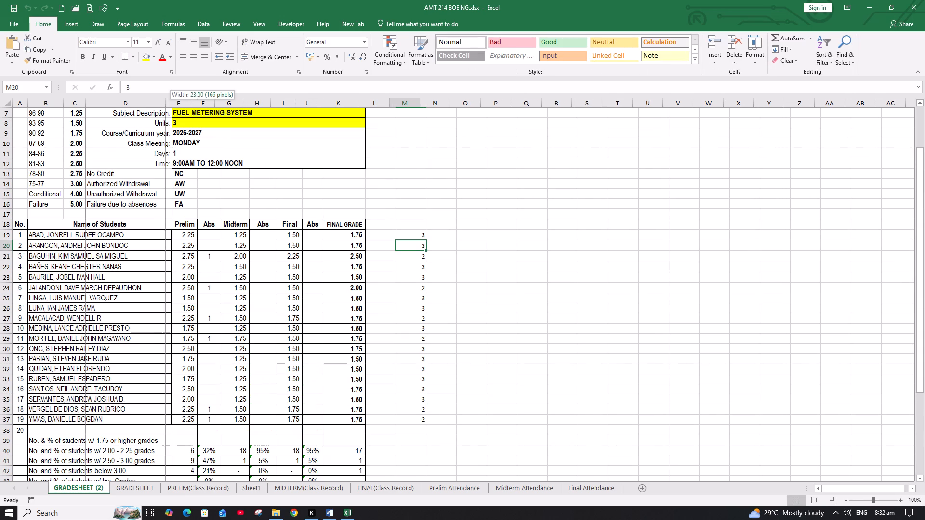
pyautogui.moveTo(162, 106); pyautogui.dragTo(157, 106)
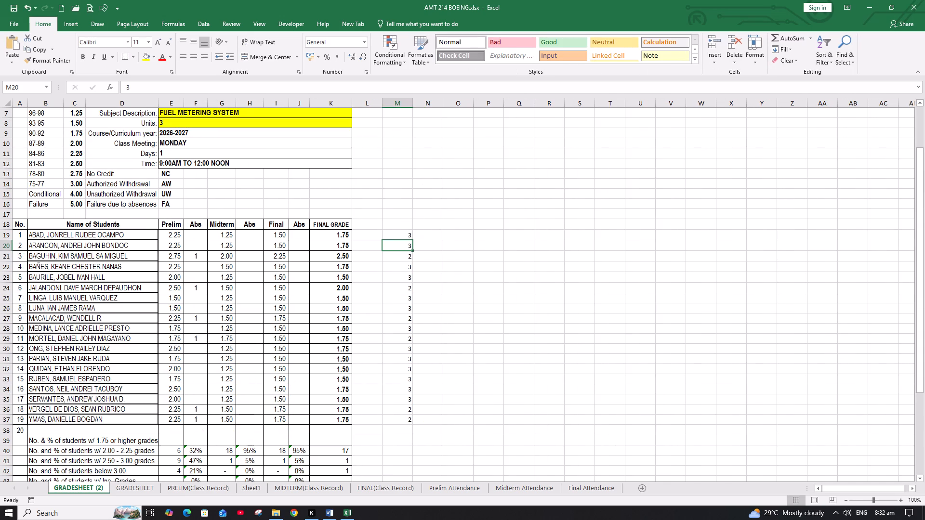
pyautogui.click(260, 105)
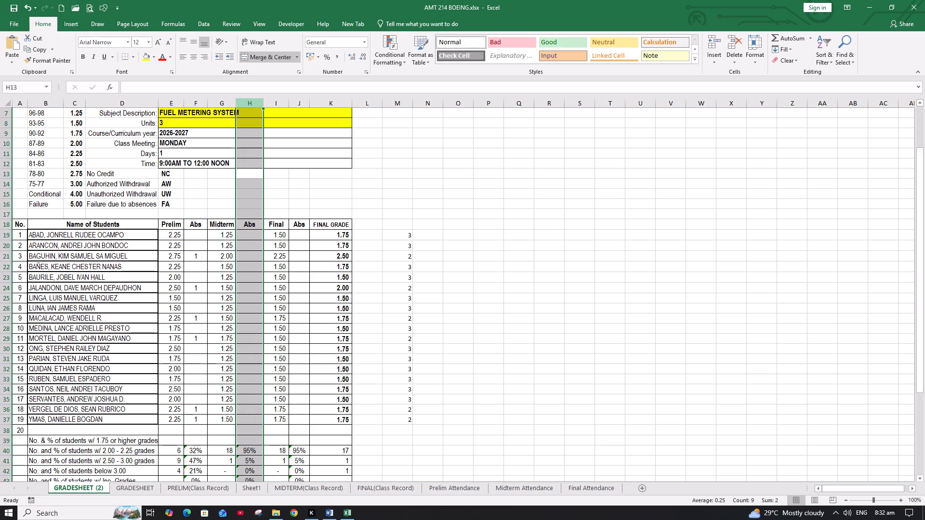
pyautogui.moveTo(263, 104); pyautogui.dragTo(252, 105)
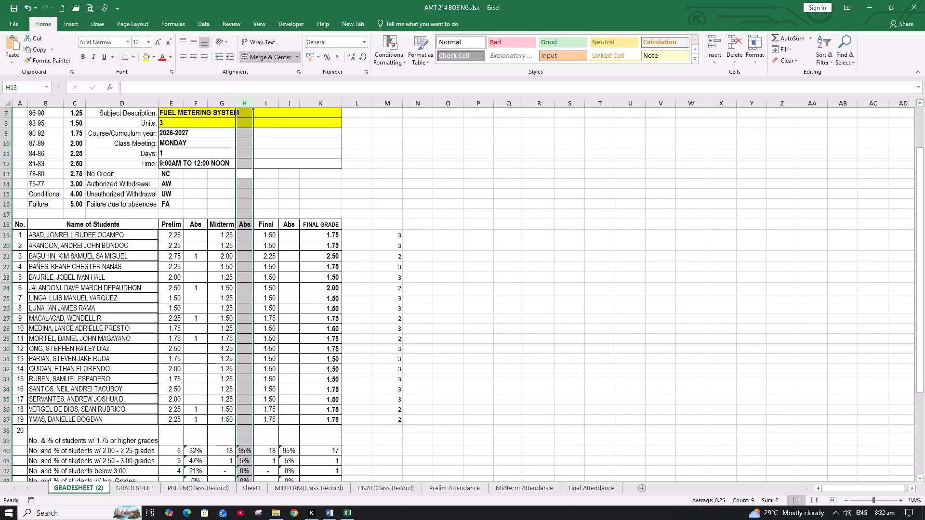
pyautogui.click(252, 105)
pyautogui.click(244, 119)
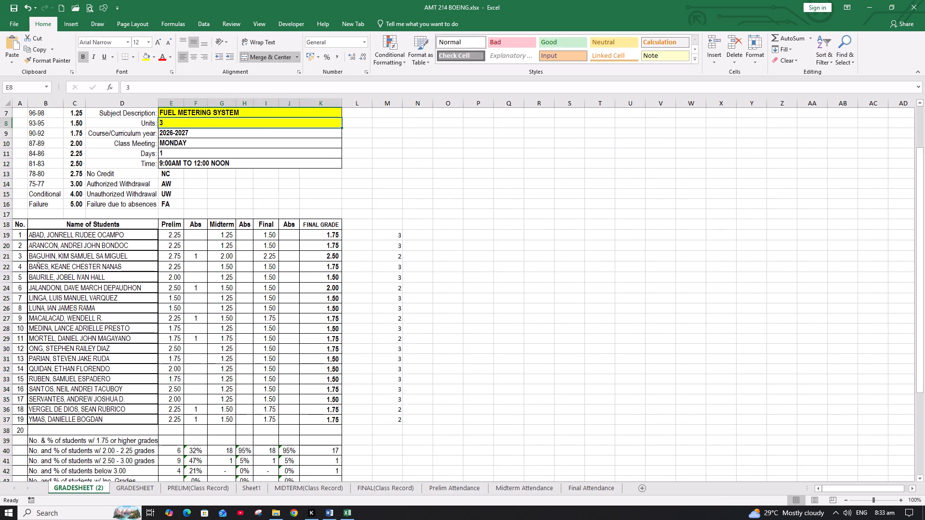
pyautogui.moveTo(205, 104); pyautogui.dragTo(197, 104)
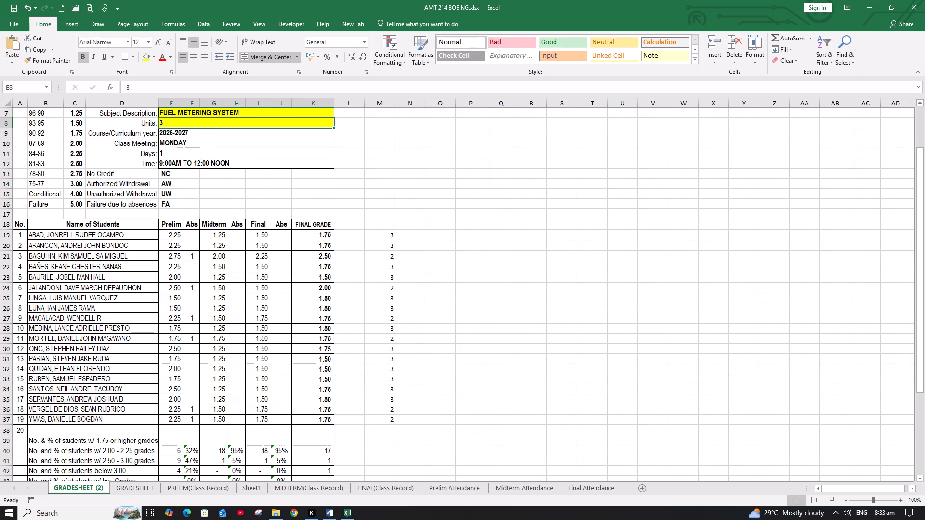
pyautogui.moveTo(292, 104); pyautogui.dragTo(287, 104)
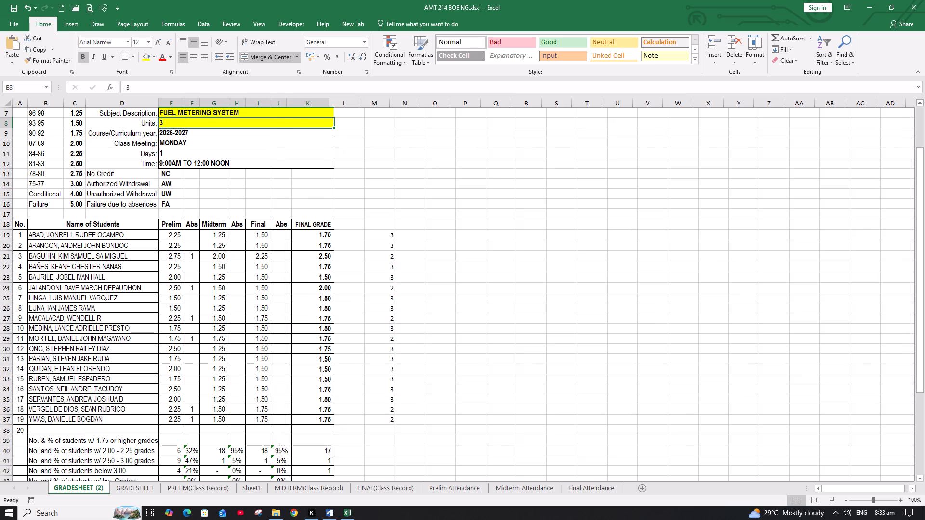
# Print only page 1 of the AMT 214 GRADESHEET (2) sheet.
pyautogui.click(90, 10)
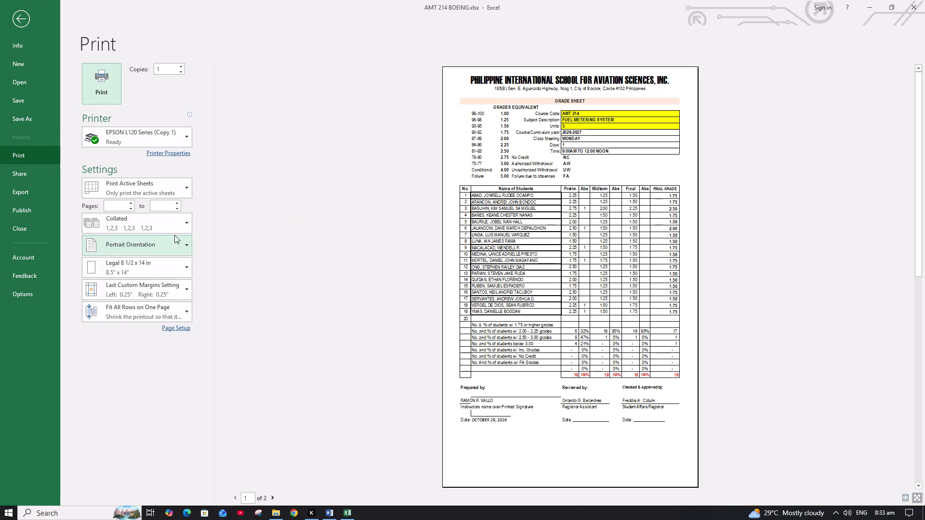
pyautogui.click(131, 202)
pyautogui.click(175, 201)
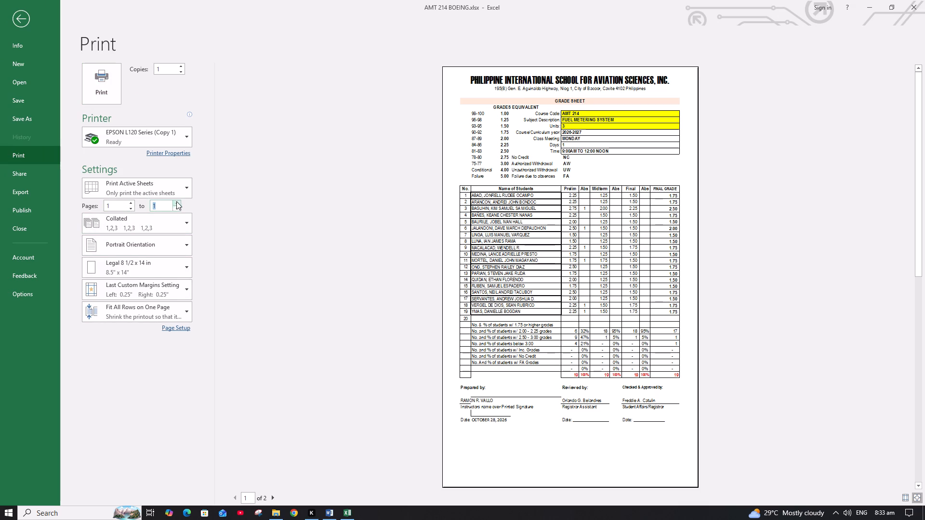
pyautogui.click(106, 87)
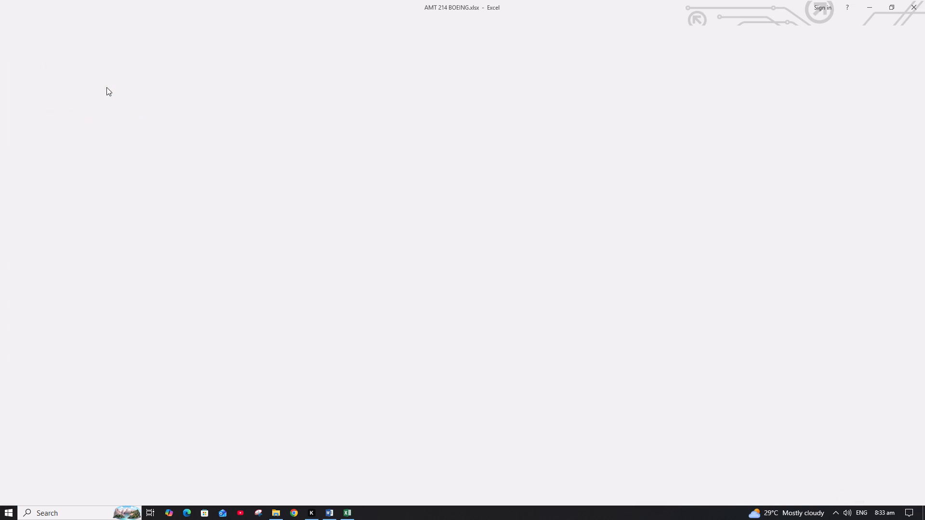
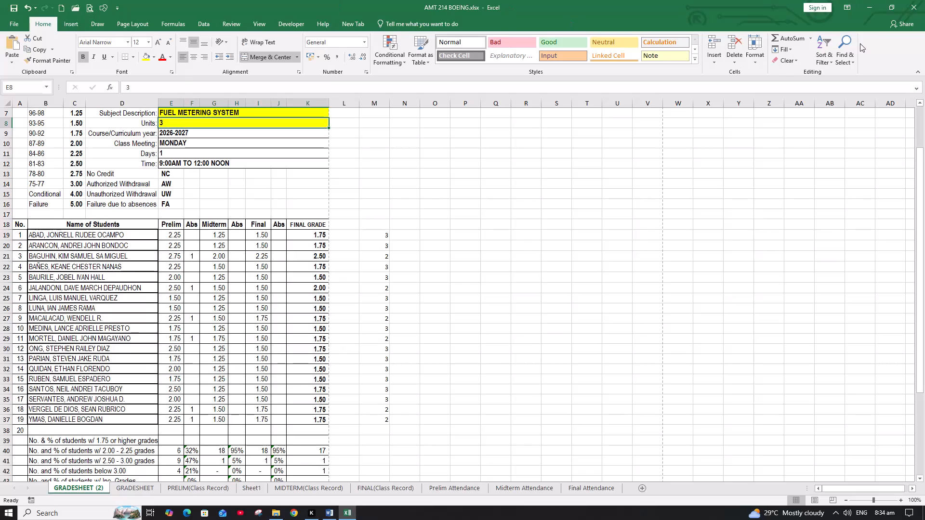
# Close the AMT 214 BOEING workbook, saving its changes.
pyautogui.click(910, 7)
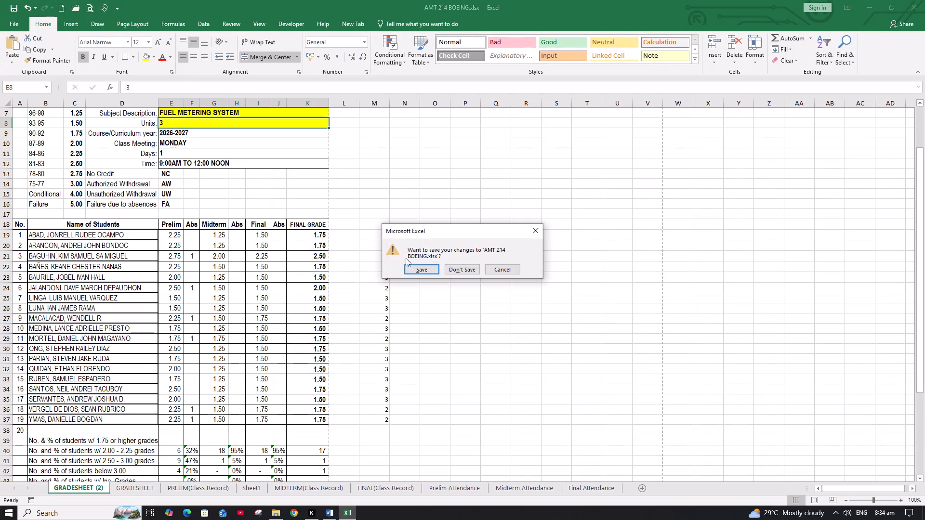
pyautogui.click(409, 267)
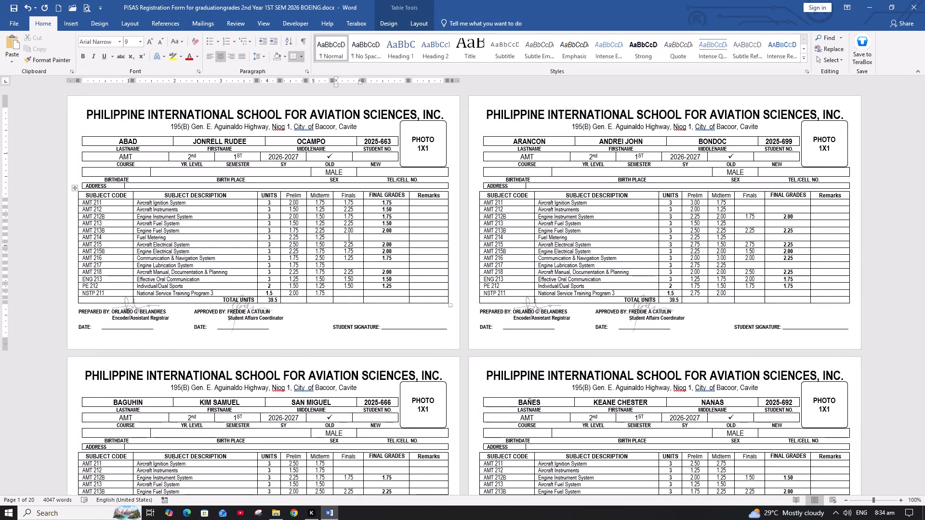
# In the Word registration form, enter the first student's AMT 214 grades: Finals 1.50 and final grade 1.75.
pyautogui.write('1.50')
pyautogui.press('Right')
pyautogui.write('1.75')
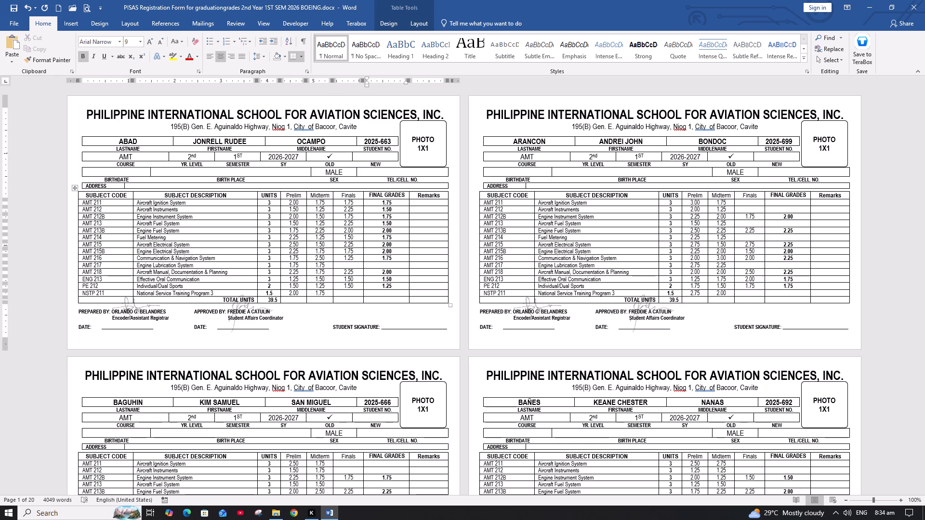
# Enter the first student's NSTP 211 grades, Finals 1.25 and final grade 1.75, and save the document.
pyautogui.press('Down')
pyautogui.press('Down')
pyautogui.press('Down')
pyautogui.press('Down')
pyautogui.press('Down')
pyautogui.press('Down')
pyautogui.press('Down')
pyautogui.press('Down')
pyautogui.press('Left')
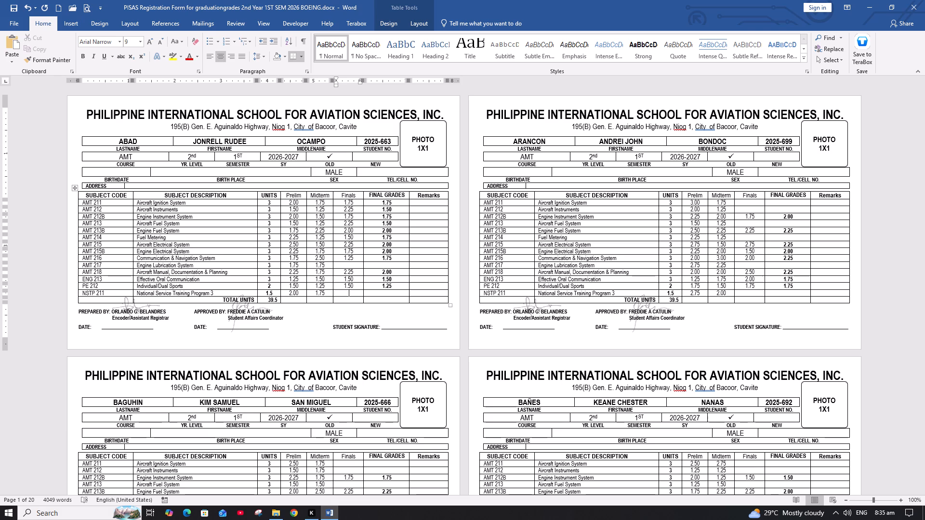
pyautogui.write('1.25')
pyautogui.press('Right')
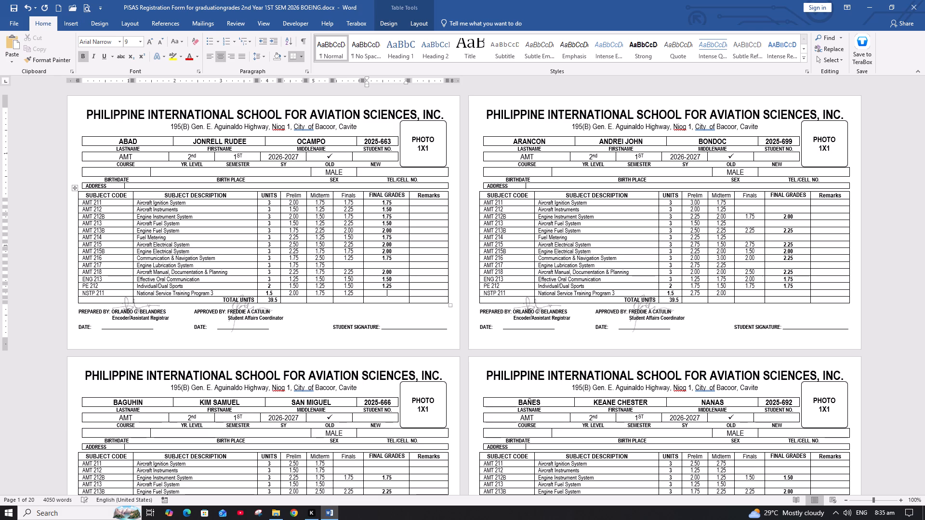
pyautogui.write('1.75')
pyautogui.click(18, 8)
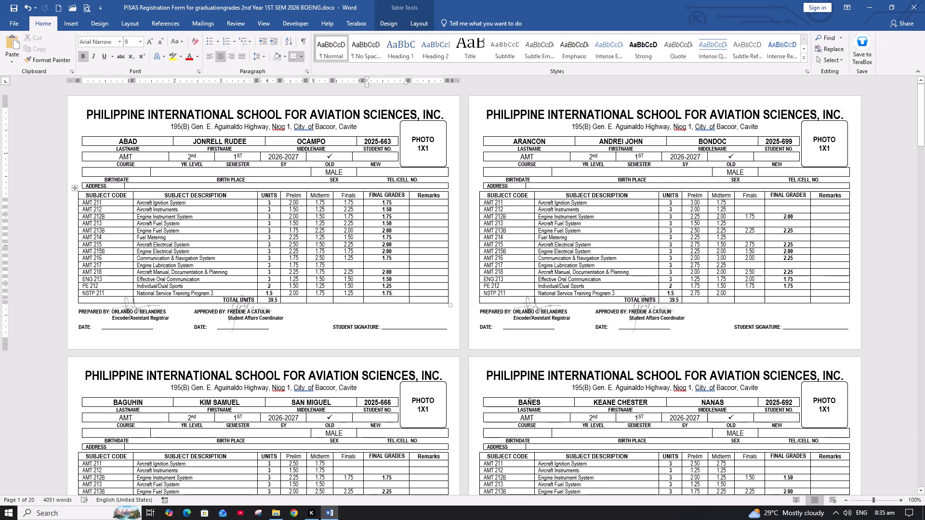
# Launch Google Chrome and open it with the first user profile.
pyautogui.click(296, 513)
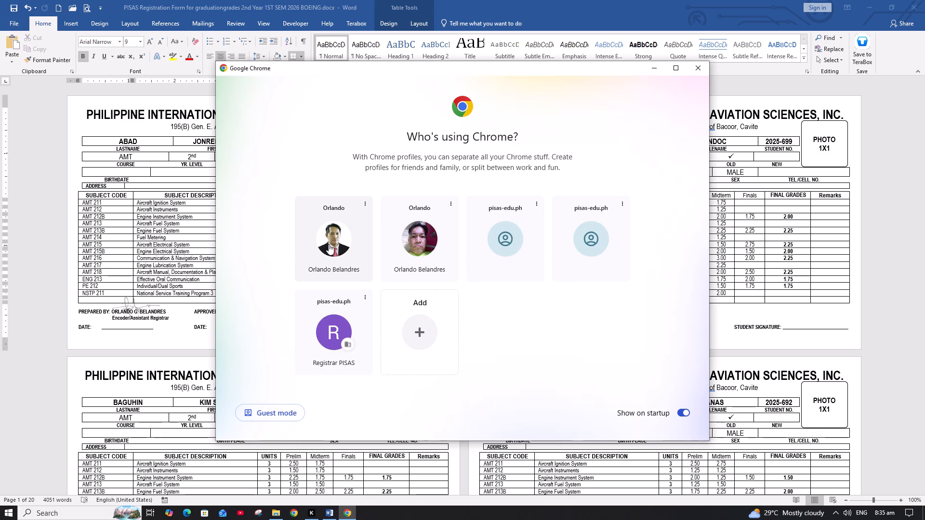
pyautogui.click(329, 244)
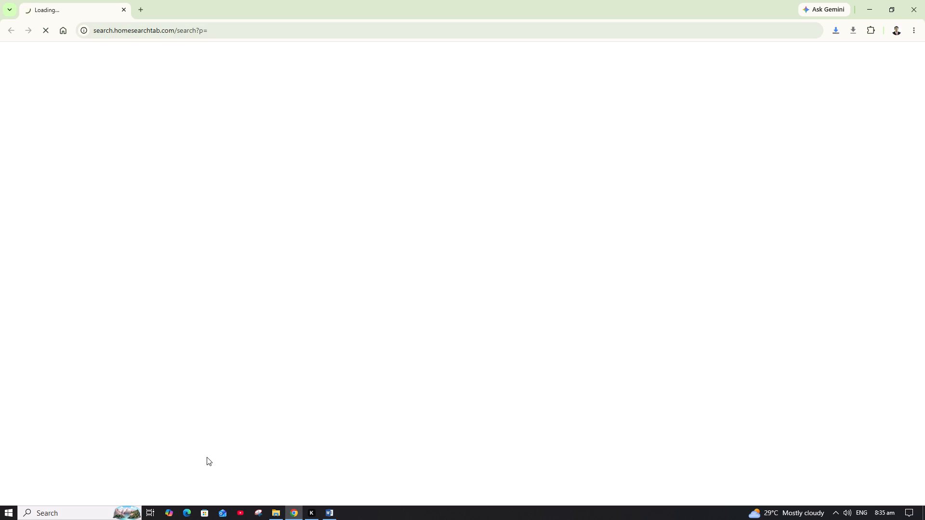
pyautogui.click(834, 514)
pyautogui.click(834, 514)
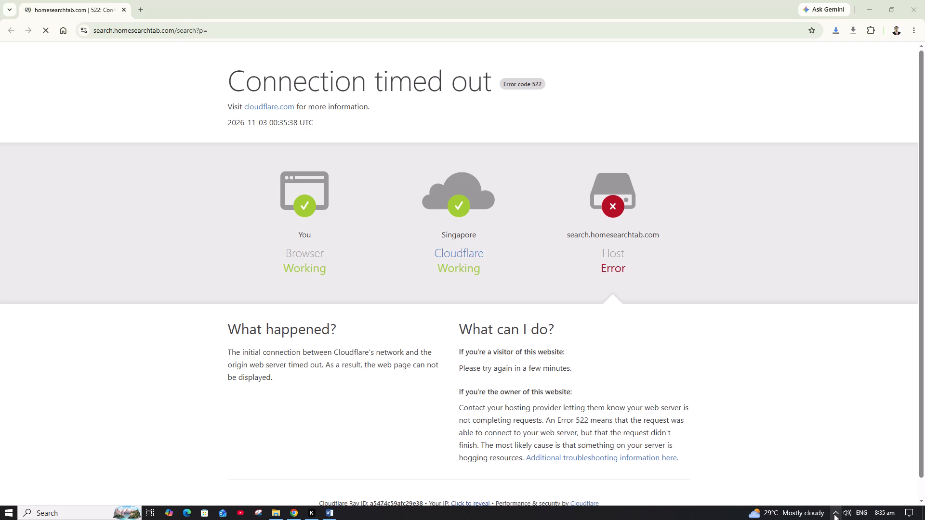
# Replace the timed-out homesearchtab.com tab with a new tab and open Facebook in it.
pyautogui.click(140, 3)
pyautogui.click(124, 9)
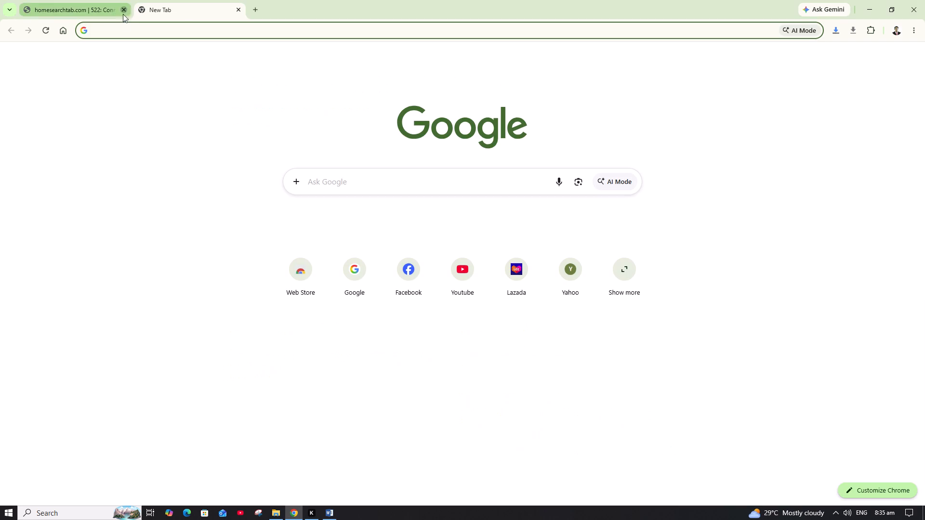
pyautogui.click(406, 276)
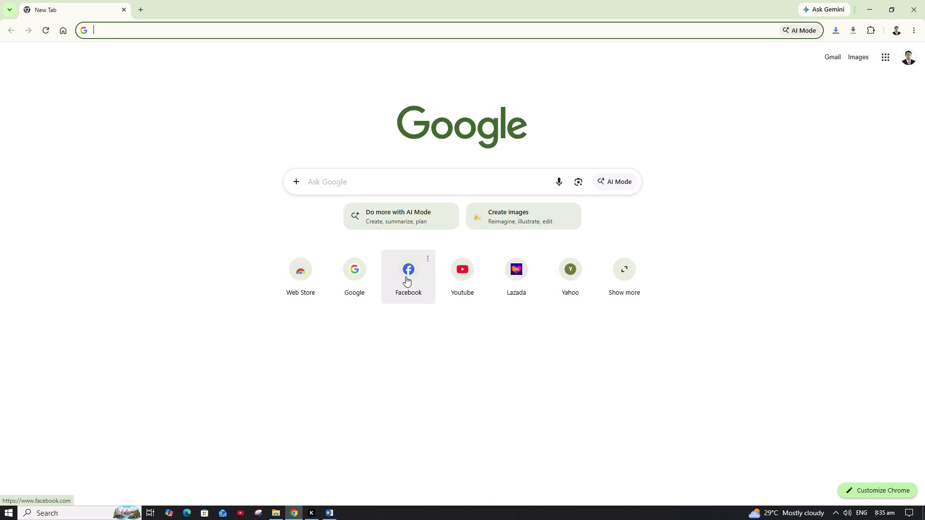
# Open the Google homepage in a second browser tab, alongside Facebook.
pyautogui.click(147, 9)
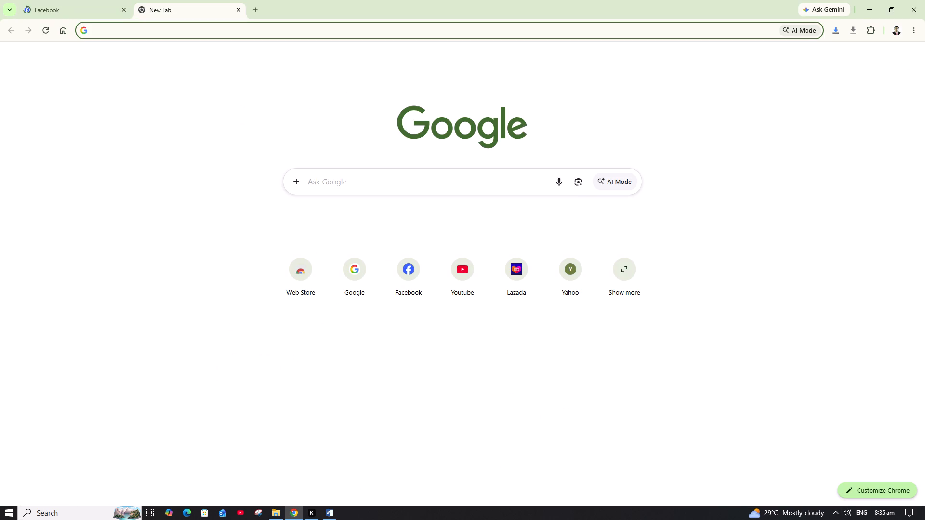
pyautogui.click(352, 274)
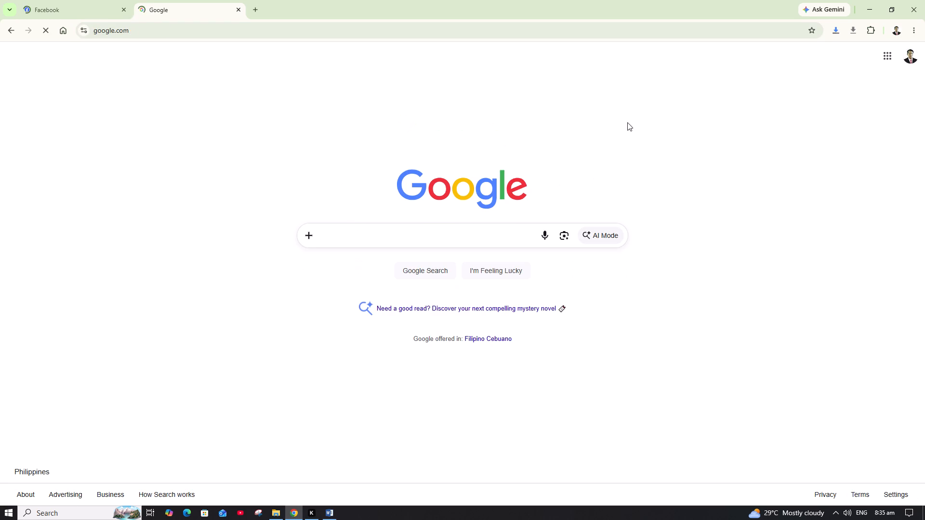
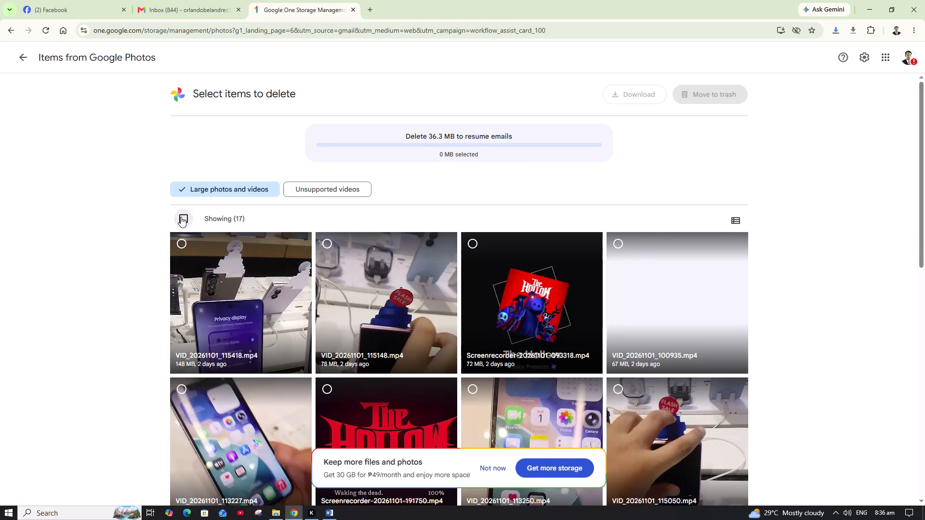
# Move all the listed large Google Photos photos and videos to the trash, acknowledging the permanent deletion after 30 days.
pyautogui.click(181, 217)
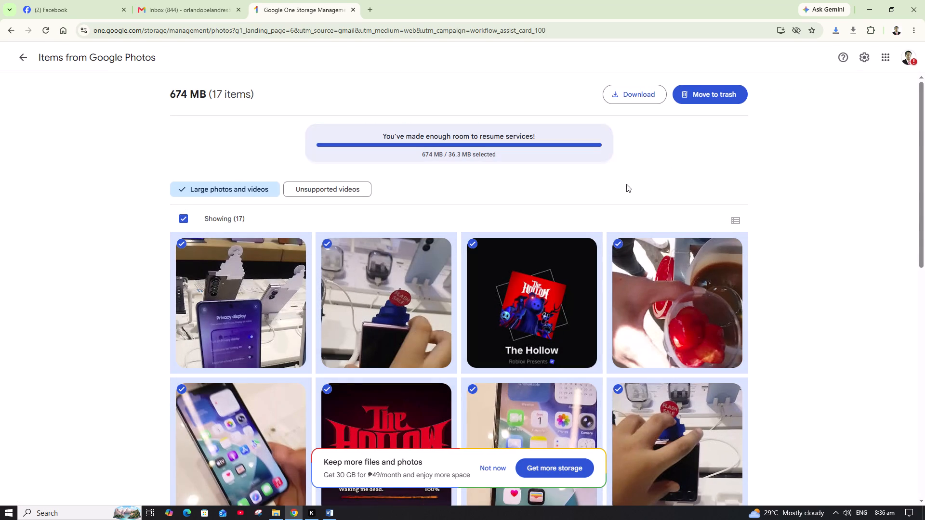
pyautogui.click(694, 96)
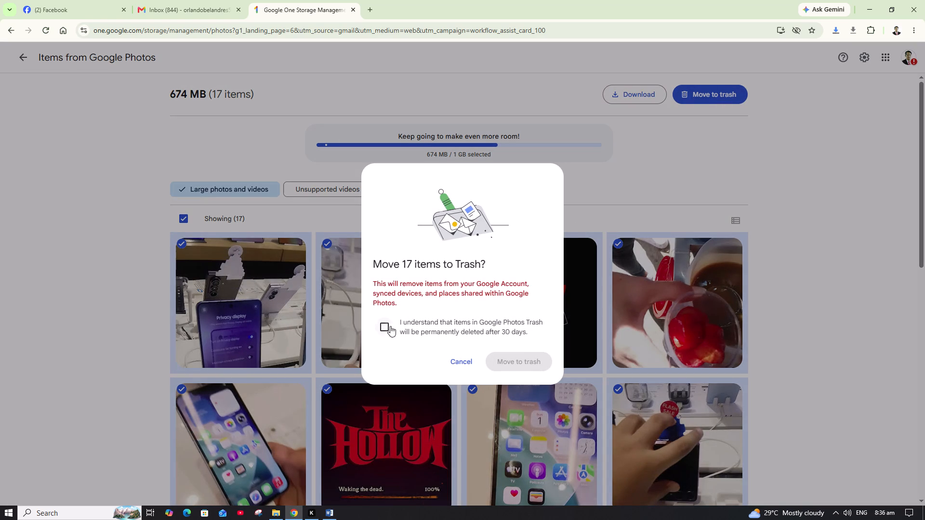
pyautogui.click(384, 326)
pyautogui.click(509, 357)
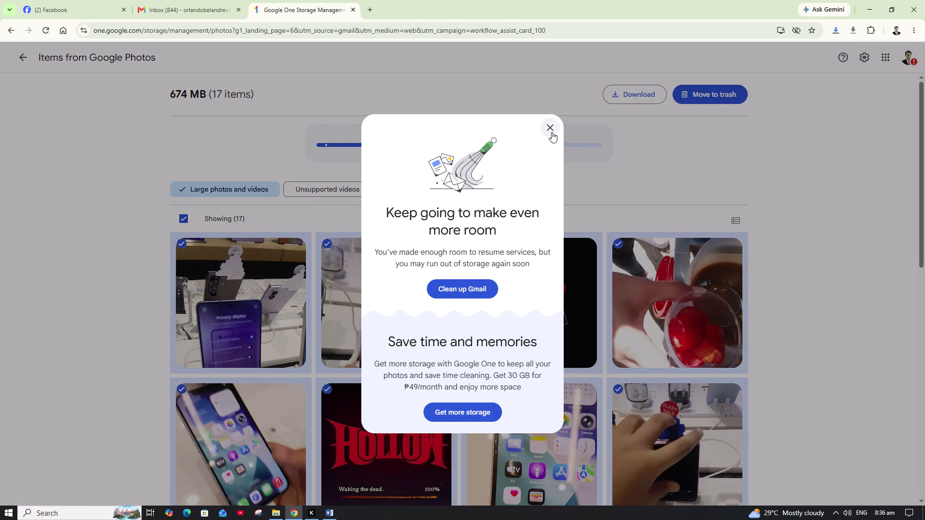
pyautogui.click(551, 130)
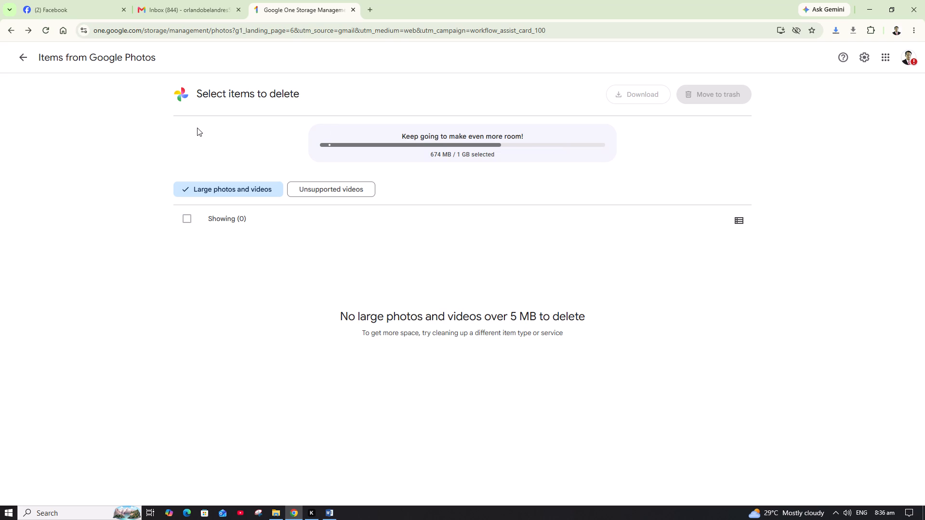
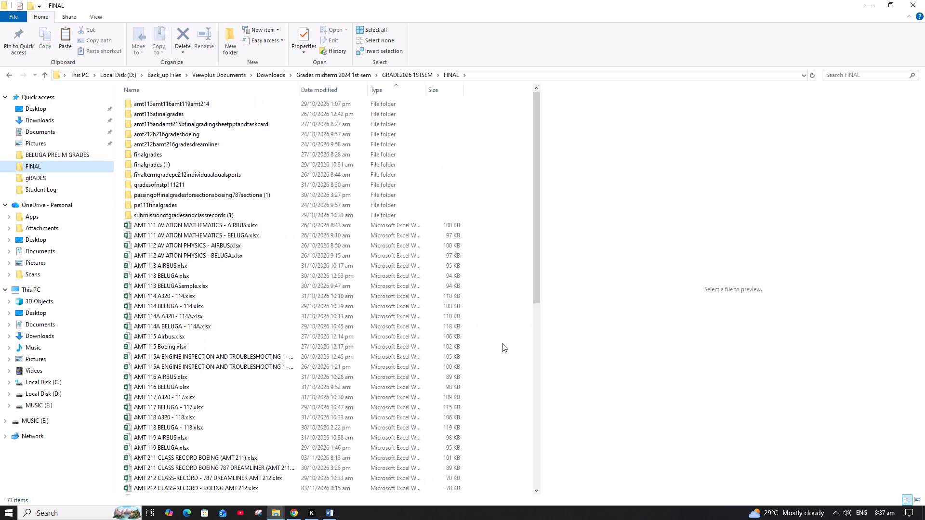
# Paste the copied passingoffinalgradesforsectionsboeing787sectiona (1).zip archive into the FINAL folder.
pyautogui.click(517, 347)
pyautogui.hotkey('ctrl', 'v')
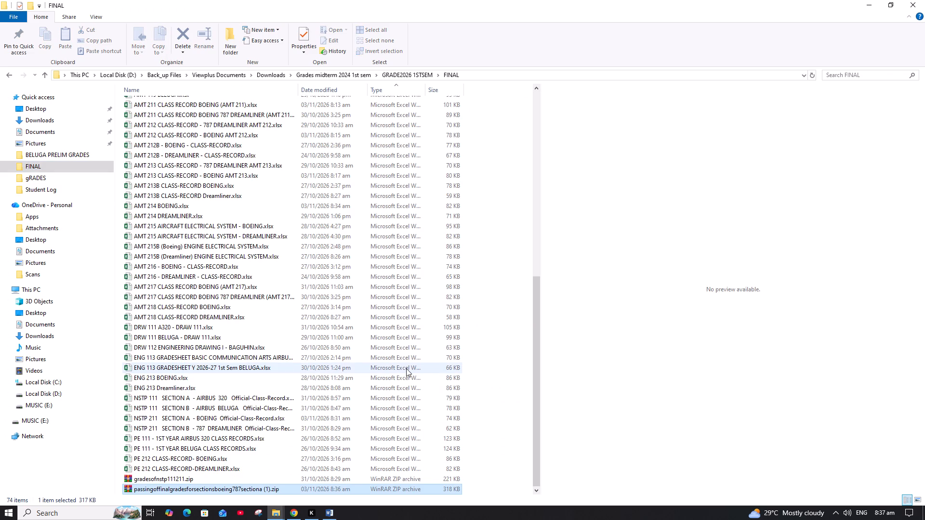
# Extract the pasted archive to the suggested folder of the same name, replace all existing files, and close the archive.
pyautogui.doubleClick(173, 491)
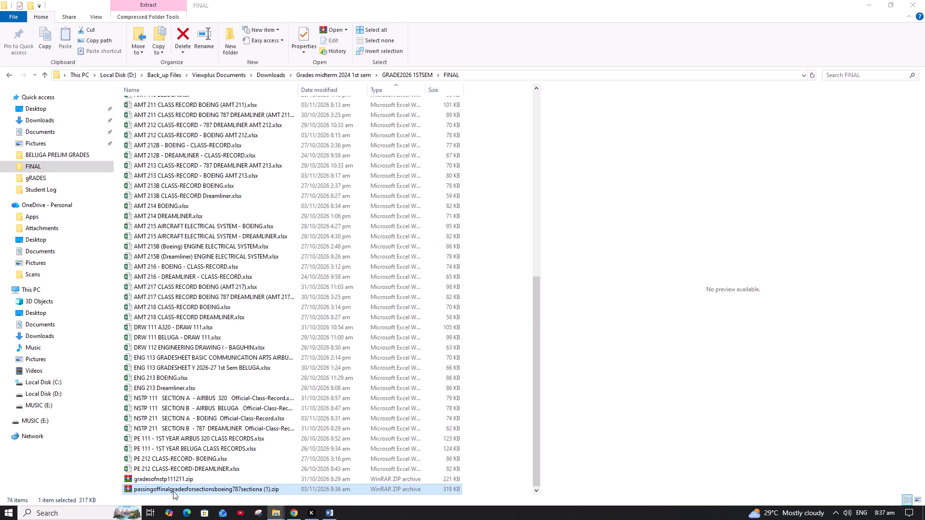
pyautogui.click(253, 98)
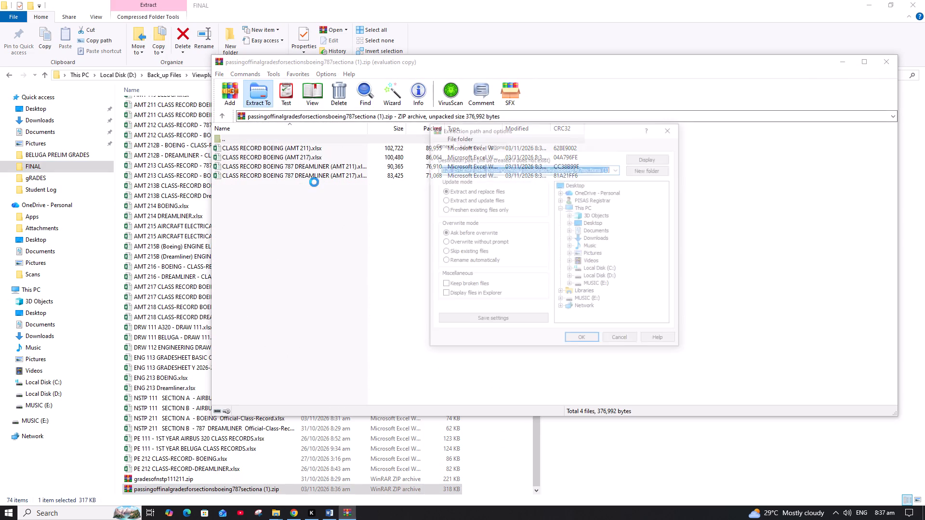
pyautogui.click(594, 243)
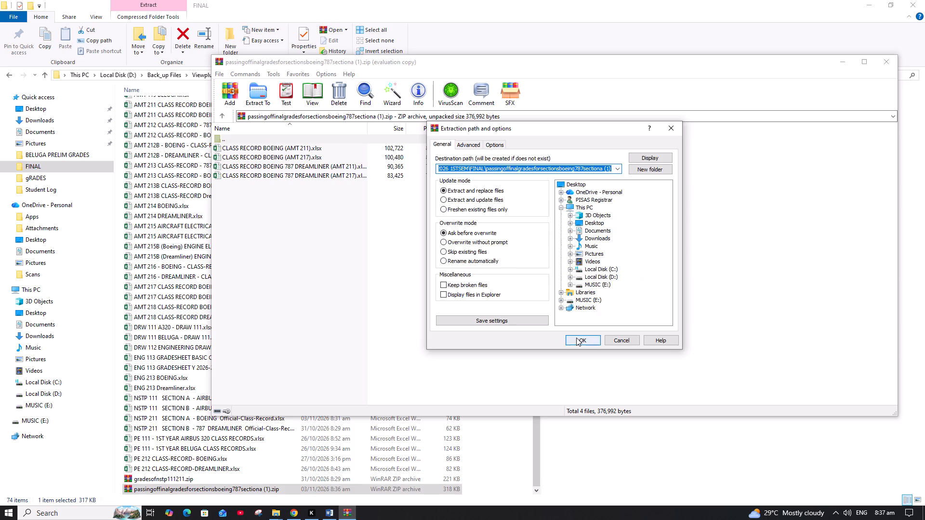
pyautogui.click(576, 338)
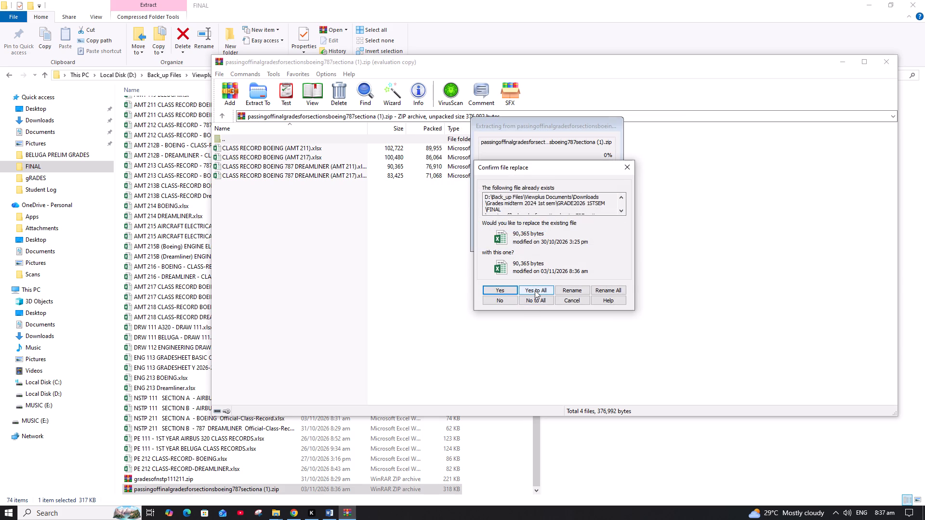
pyautogui.click(535, 290)
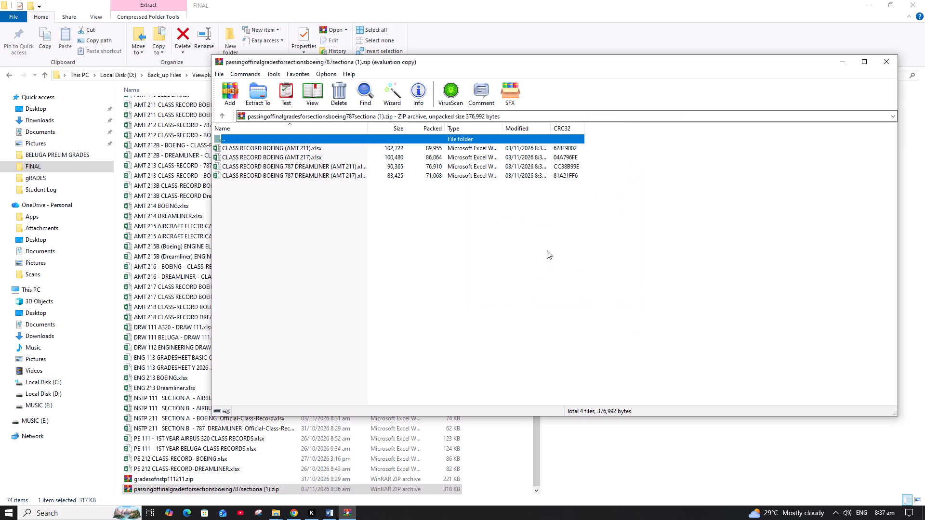
pyautogui.click(887, 61)
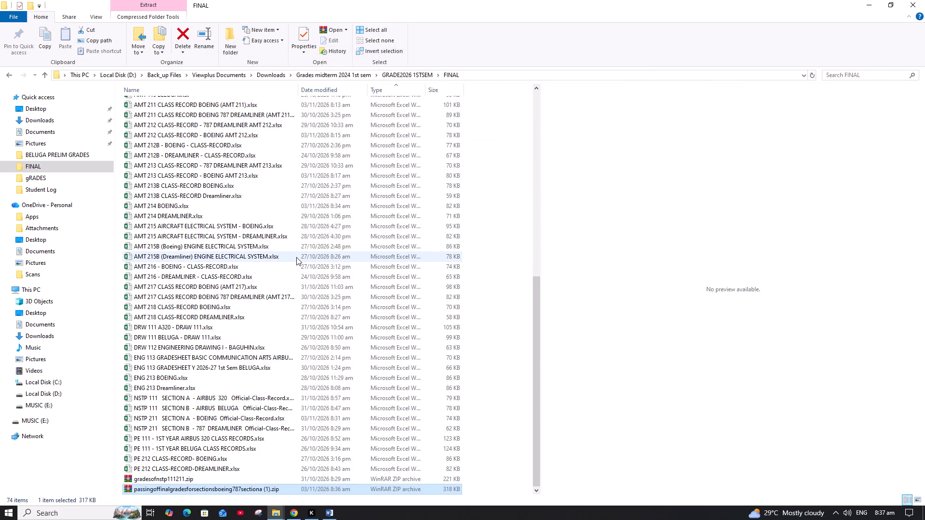
# Copy all four class record workbooks from the extracted passingoffinalgradesforsectionsboeing787sectiona (1) folder into the FINAL folder.
pyautogui.scroll(14, 296, 257)
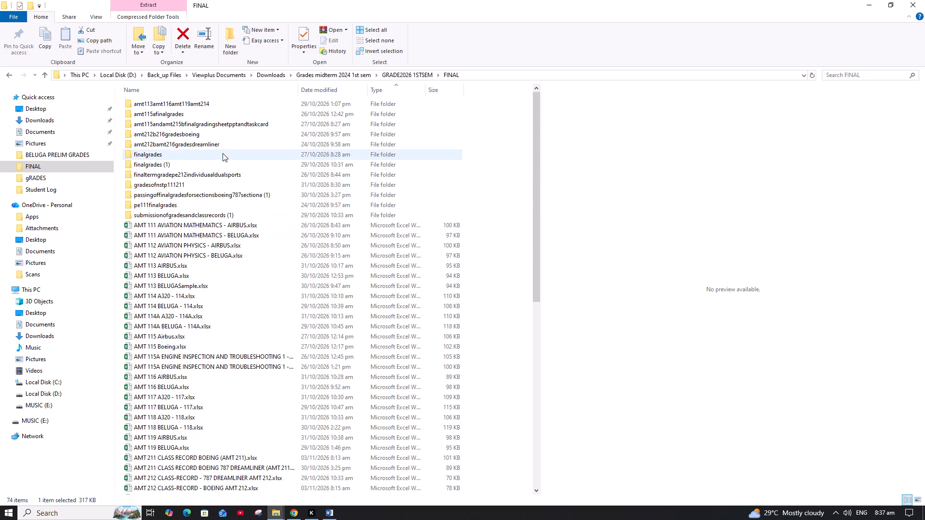
pyautogui.doubleClick(218, 122)
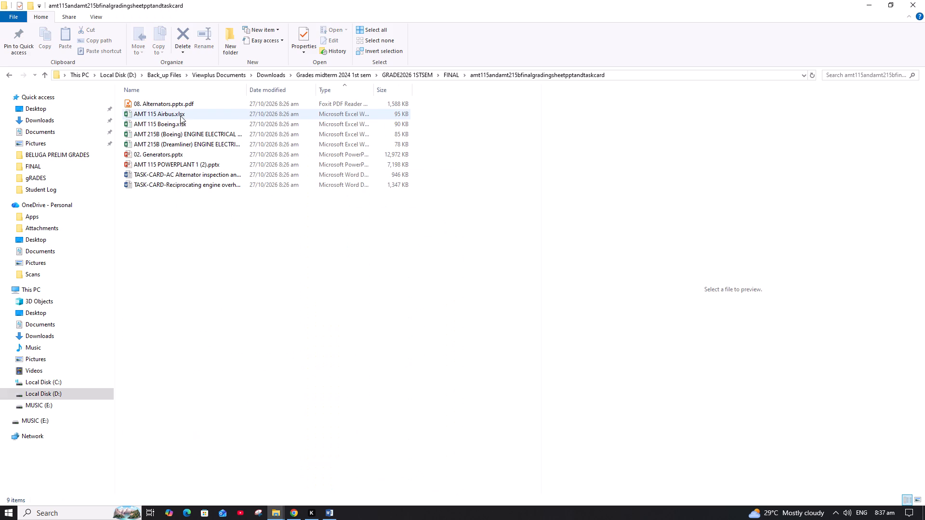
pyautogui.click(4, 76)
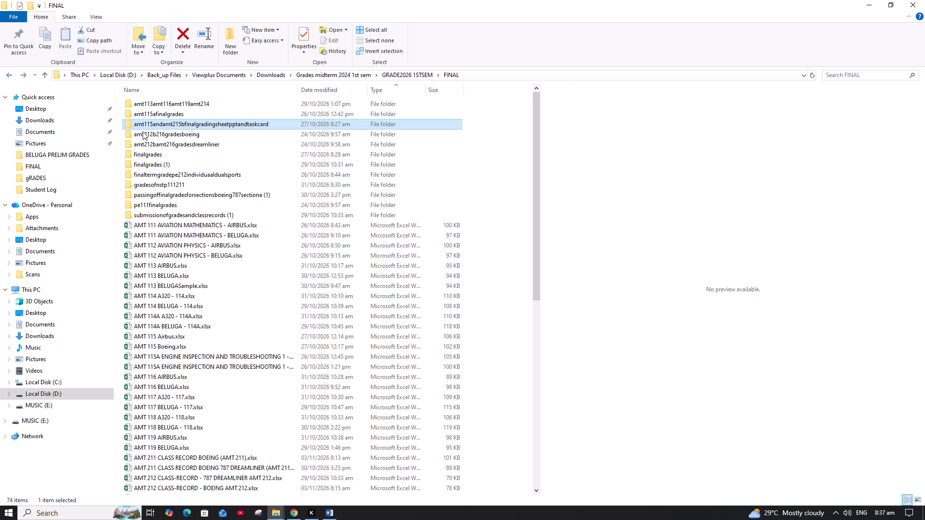
pyautogui.doubleClick(186, 195)
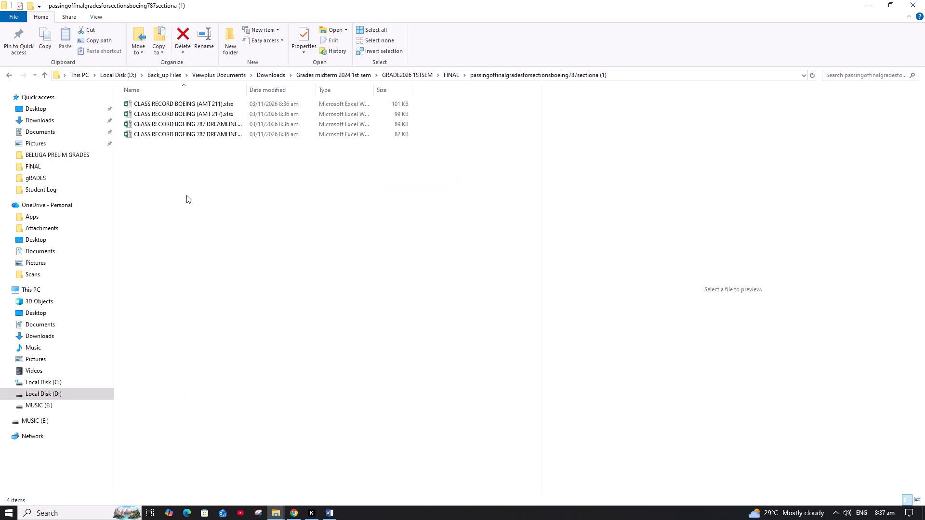
pyautogui.hotkey('ctrl', 'a')
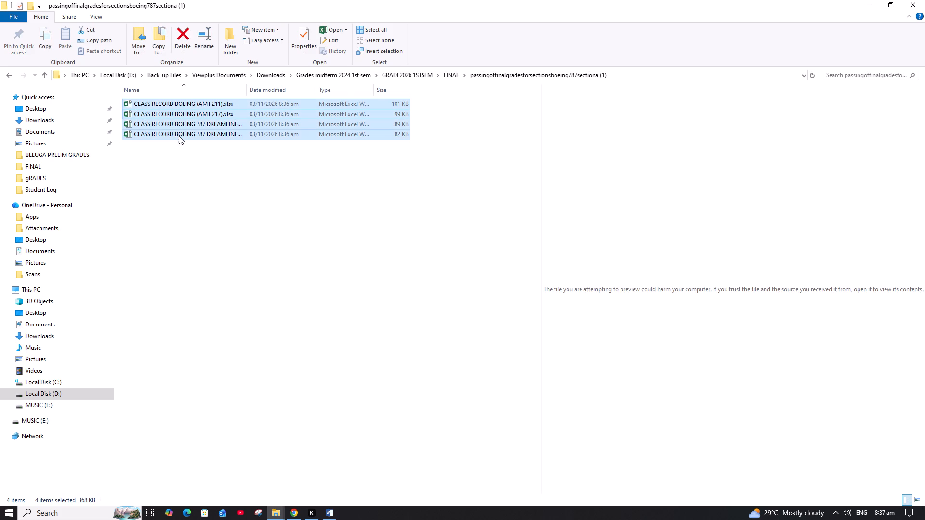
pyautogui.hotkey('ctrl', 'c')
pyautogui.hotkey('ctrl', 'c')
pyautogui.click(10, 74)
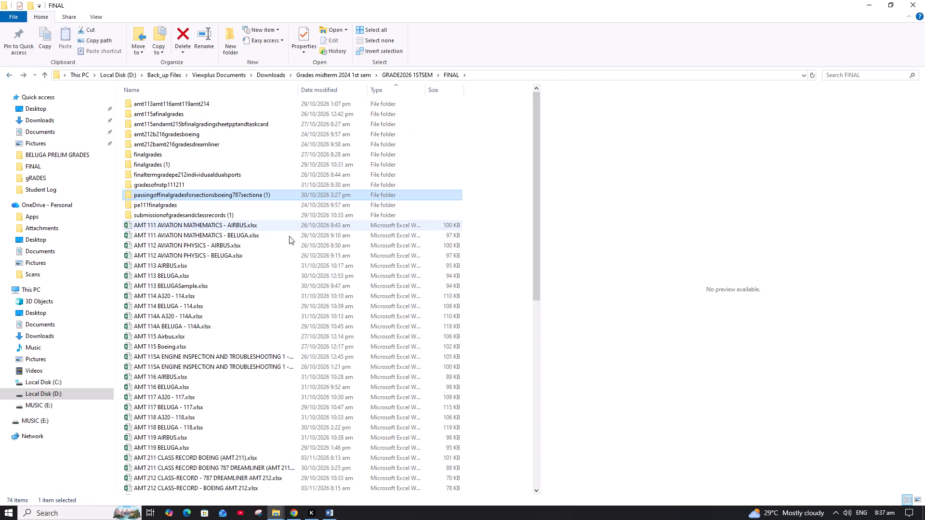
pyautogui.click(505, 257)
pyautogui.hotkey('ctrl', 'v')
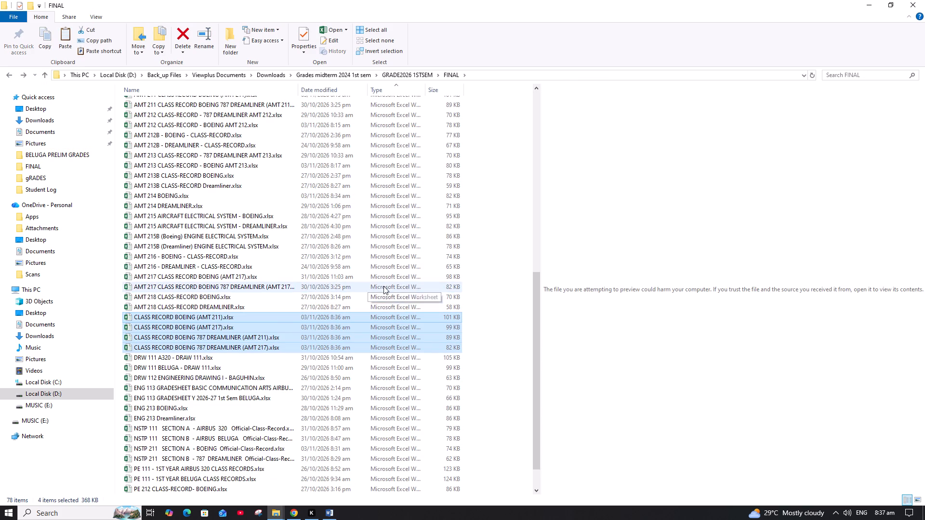
# Open the CLASS RECORD BOEING (AMT 211) workbook from the FINAL folder and enable editing.
pyautogui.click(188, 327)
pyautogui.click(190, 314)
pyautogui.doubleClick(190, 314)
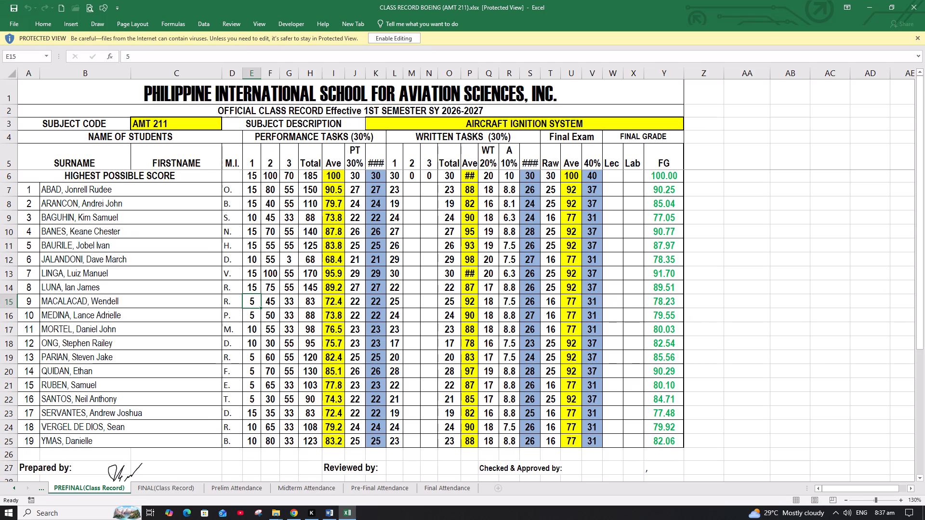
pyautogui.click(398, 35)
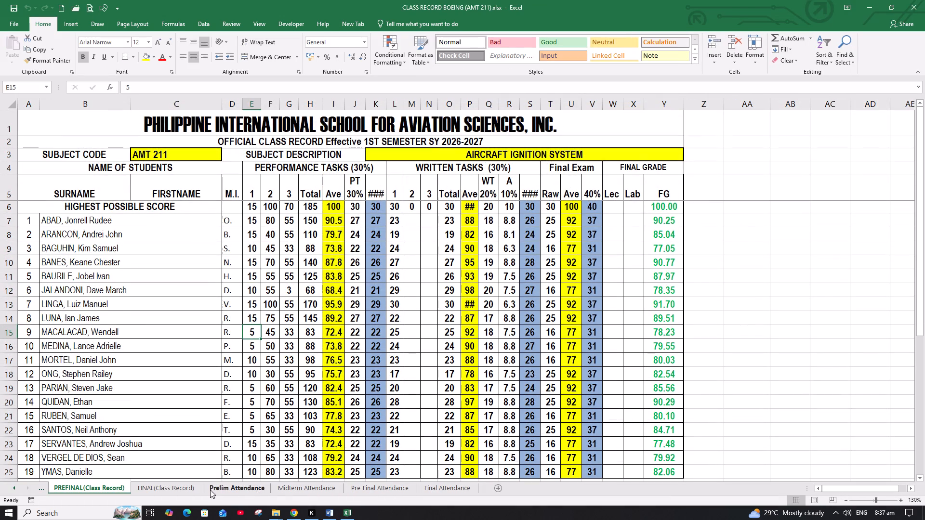
# Examine the Final and FINAL GRADE entries of the first students on the AMT 211 GRADESHEET, and close the workbook.
pyautogui.click(16, 489)
pyautogui.tripleClick(17, 487)
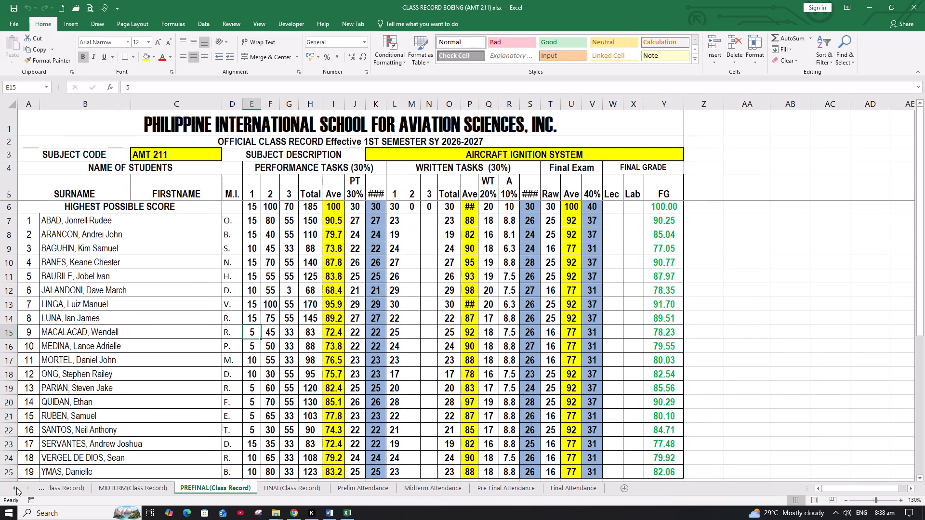
pyautogui.click(68, 489)
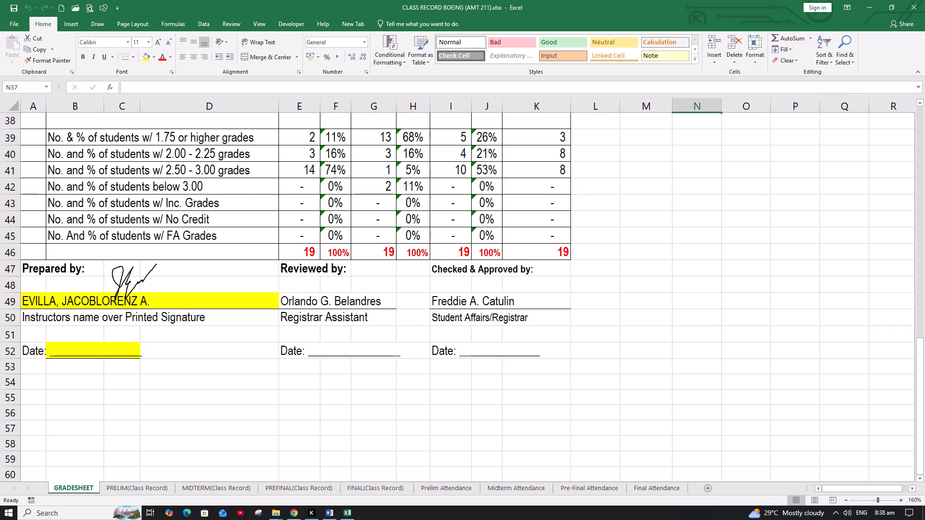
pyautogui.tripleClick(844, 500)
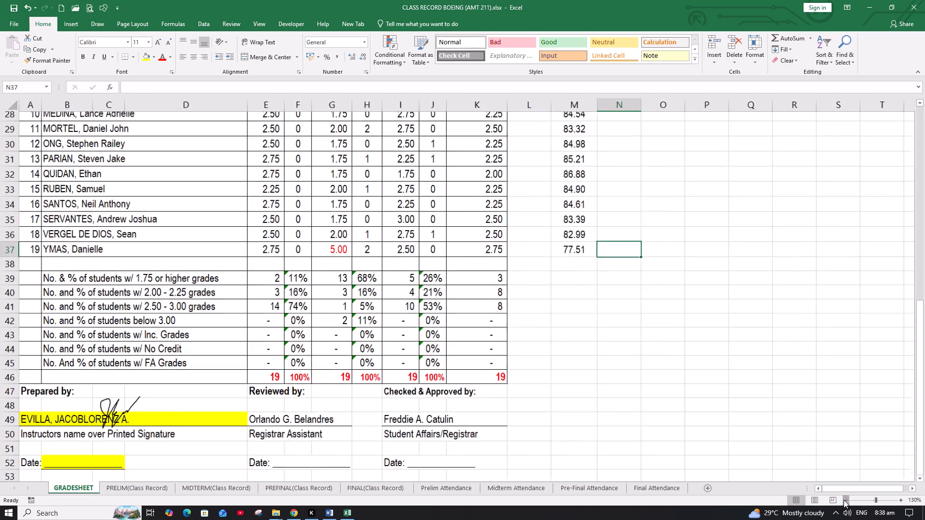
pyautogui.tripleClick(844, 500)
pyautogui.scroll(7, 513, 406)
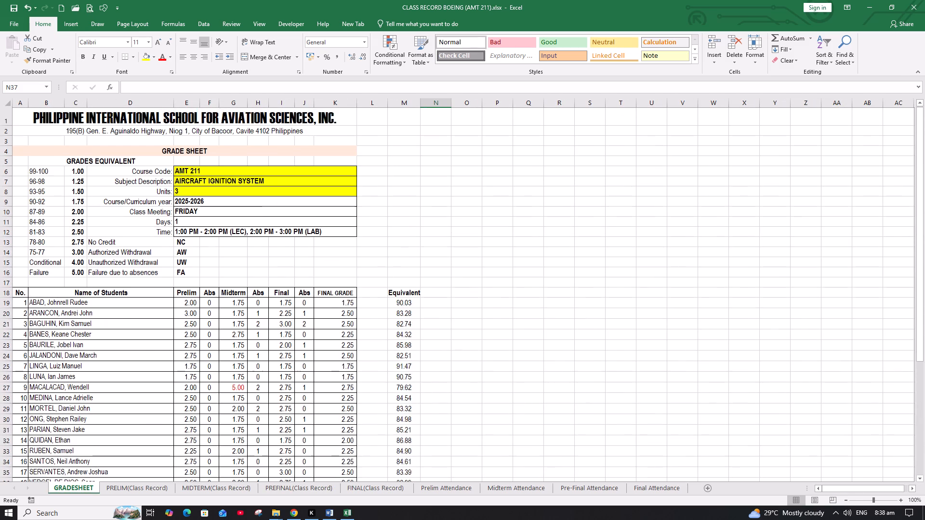
pyautogui.scroll(-2, 513, 406)
pyautogui.click(349, 236)
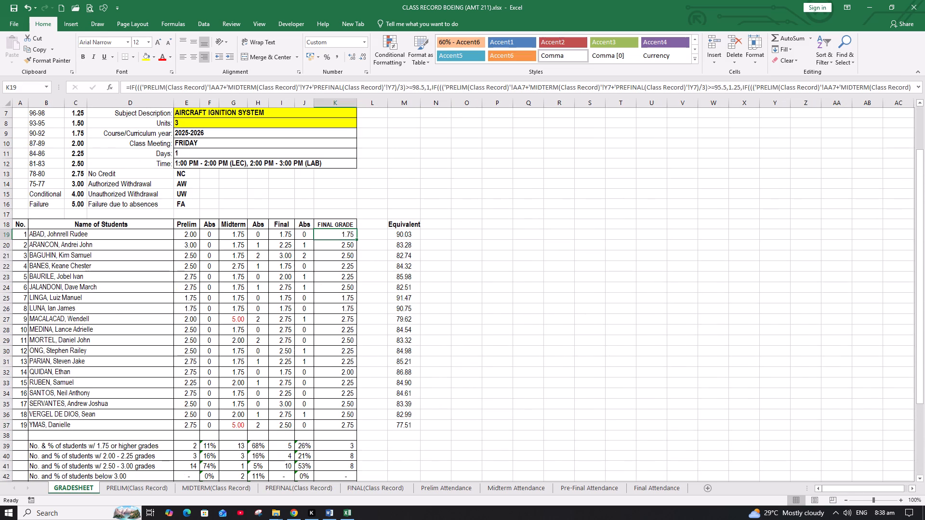
pyautogui.click(288, 235)
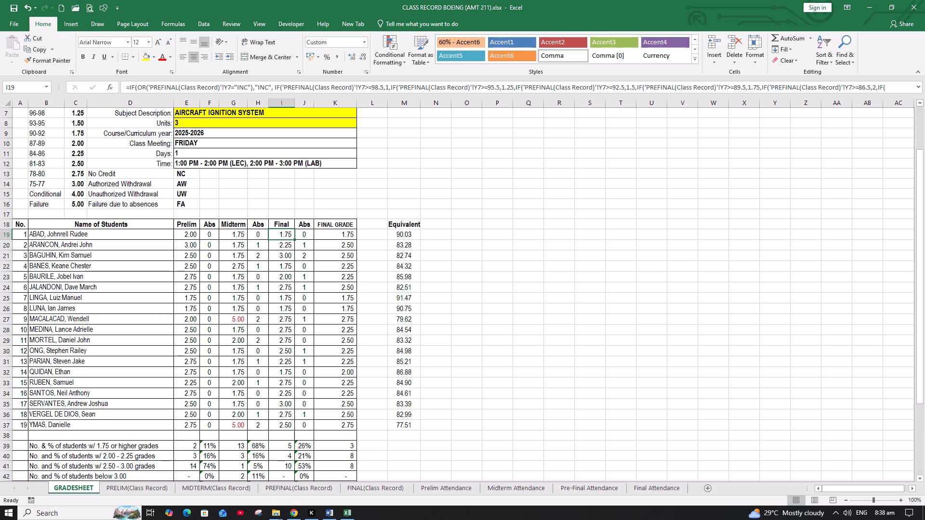
pyautogui.click(291, 244)
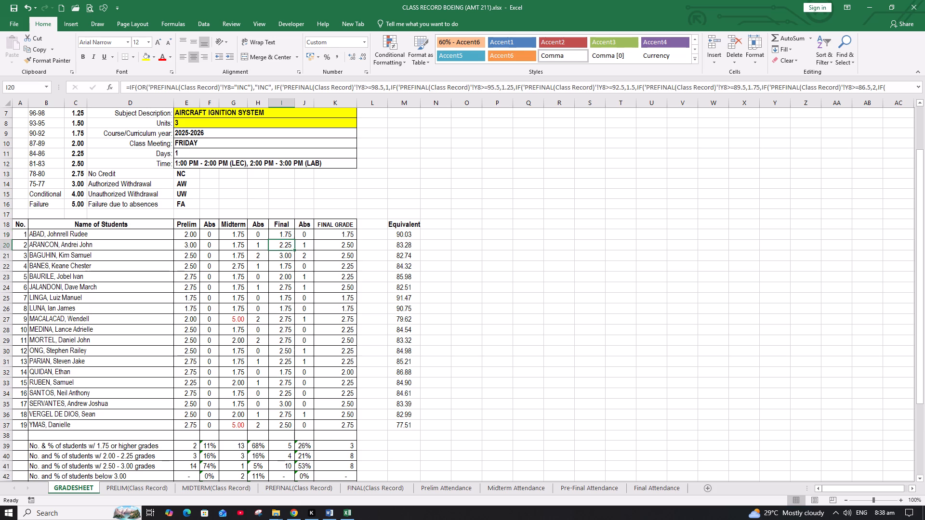
pyautogui.click(341, 244)
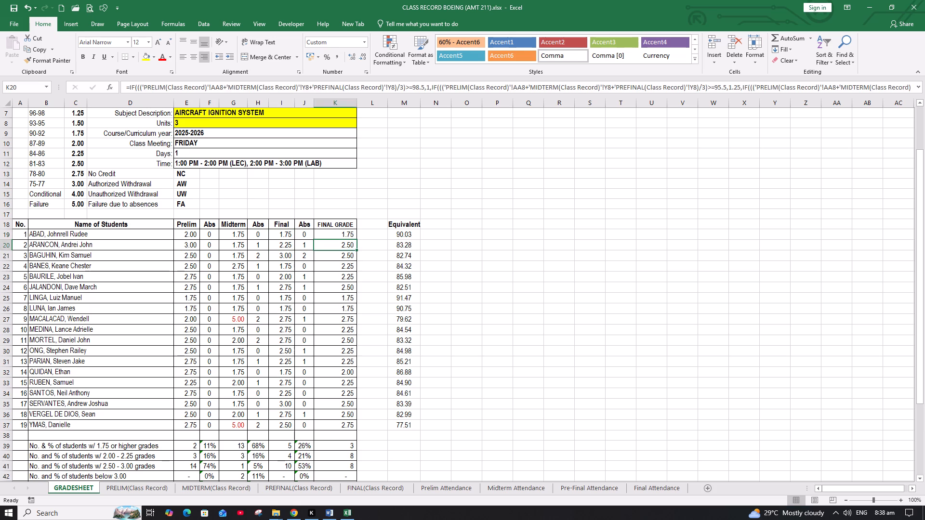
pyautogui.click(340, 252)
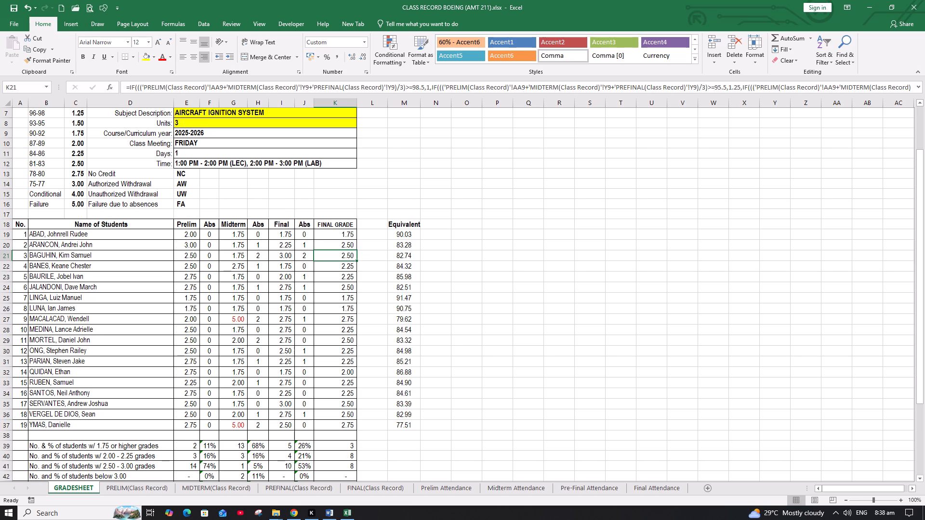
pyautogui.click(907, 13)
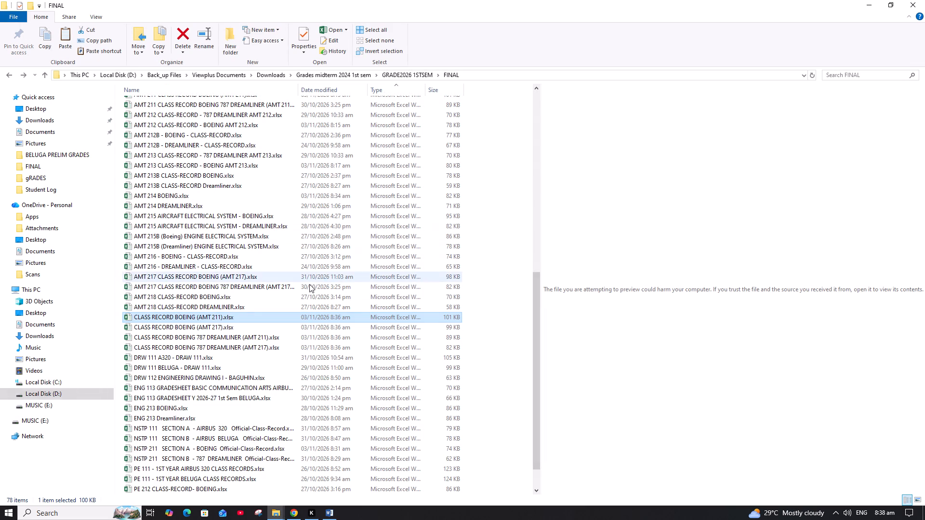
# Open the CLASS RECORD BOEING (AMT 217) workbook from the FINAL folder and enable editing.
pyautogui.doubleClick(221, 327)
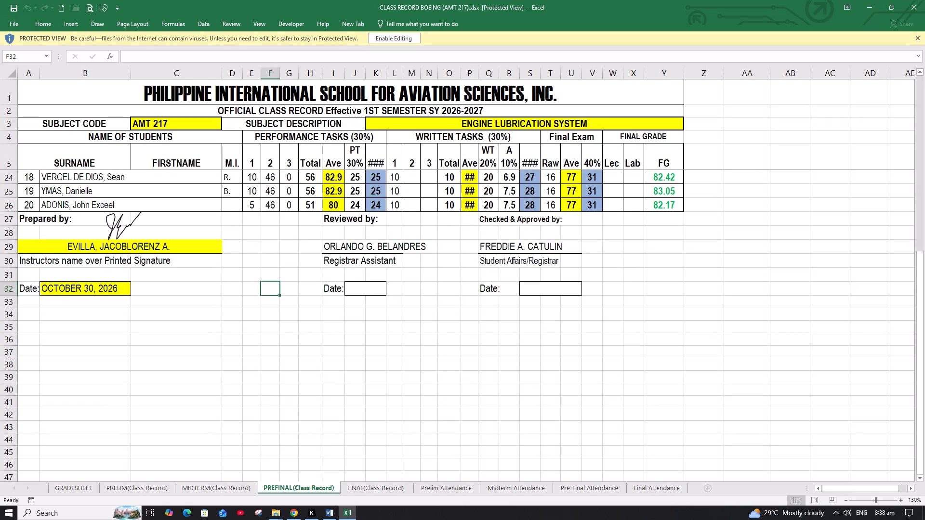
pyautogui.tripleClick(847, 501)
pyautogui.click(847, 501)
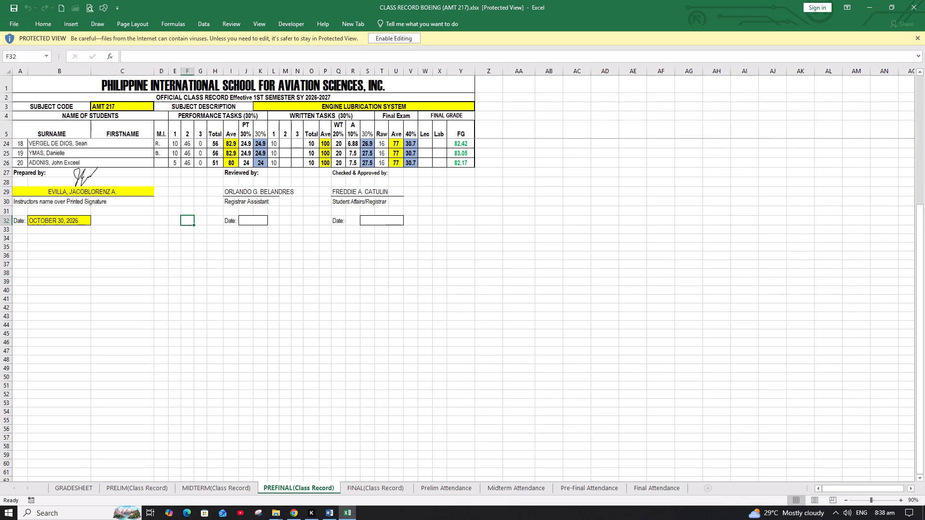
pyautogui.click(903, 501)
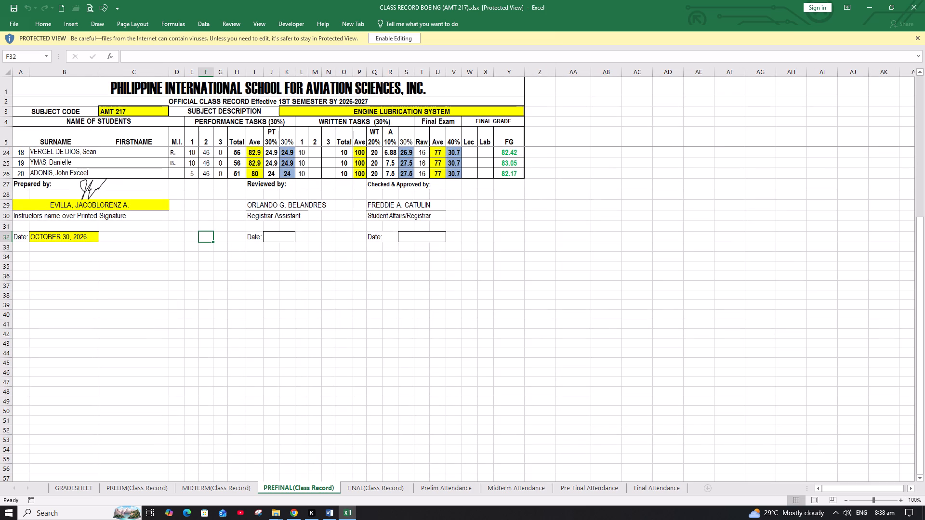
pyautogui.click(386, 40)
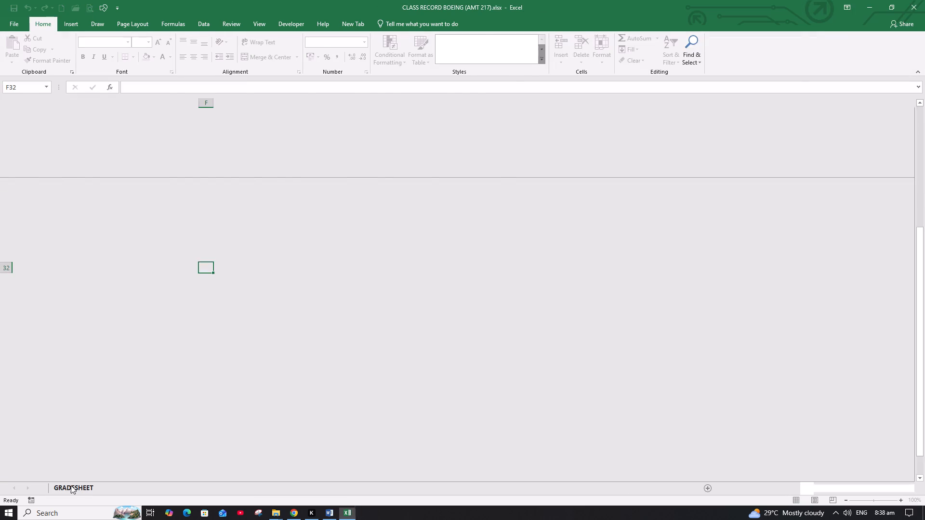
# Compare the first student's Final and FINAL GRADE formulas on the AMT 217 GRADESHEET with the FG and exam formulas in the PREFINAL class record.
pyautogui.click(384, 487)
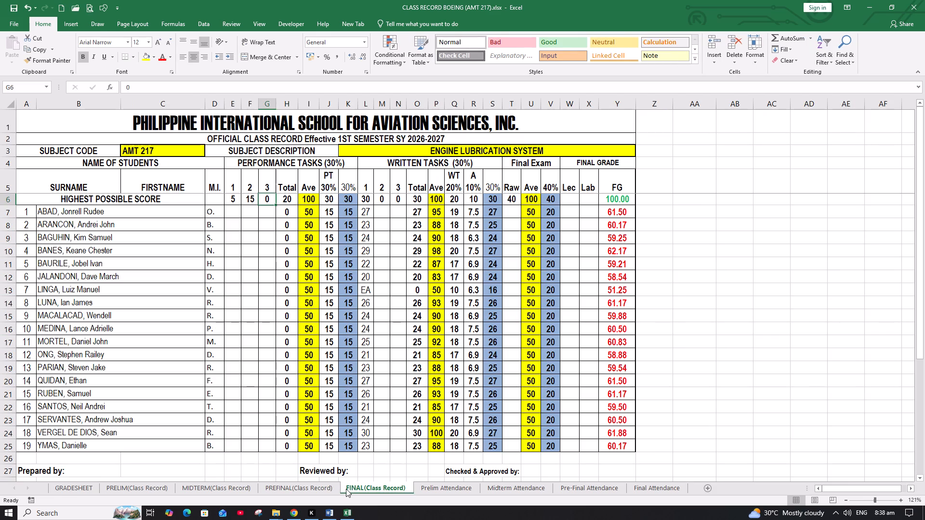
pyautogui.click(83, 487)
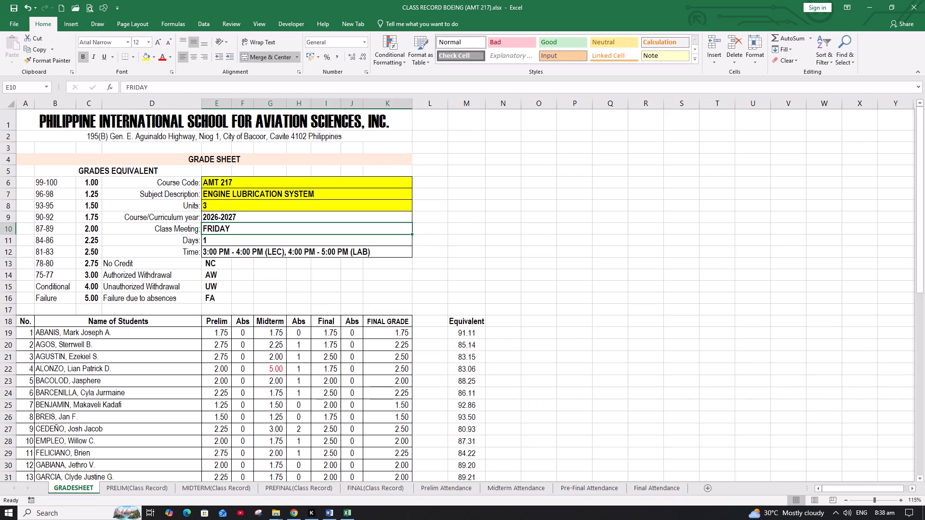
pyautogui.click(403, 334)
pyautogui.click(333, 334)
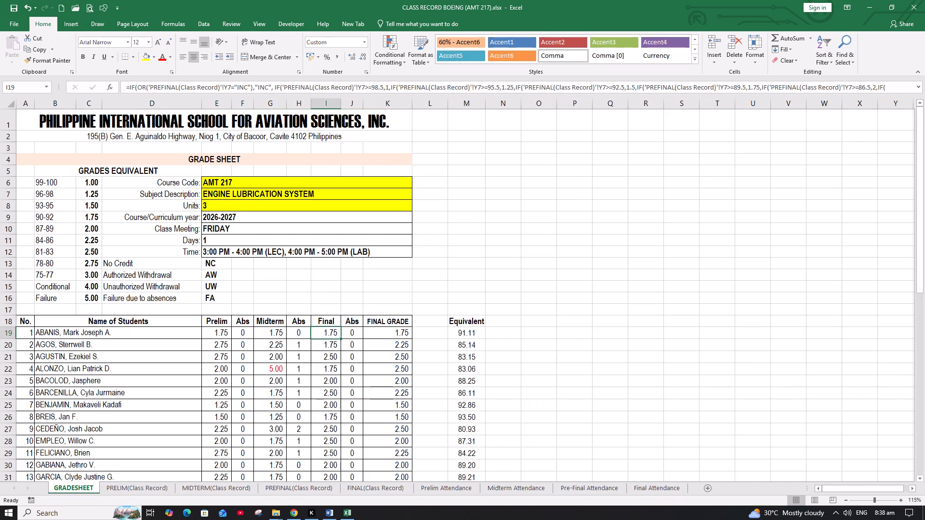
pyautogui.click(317, 489)
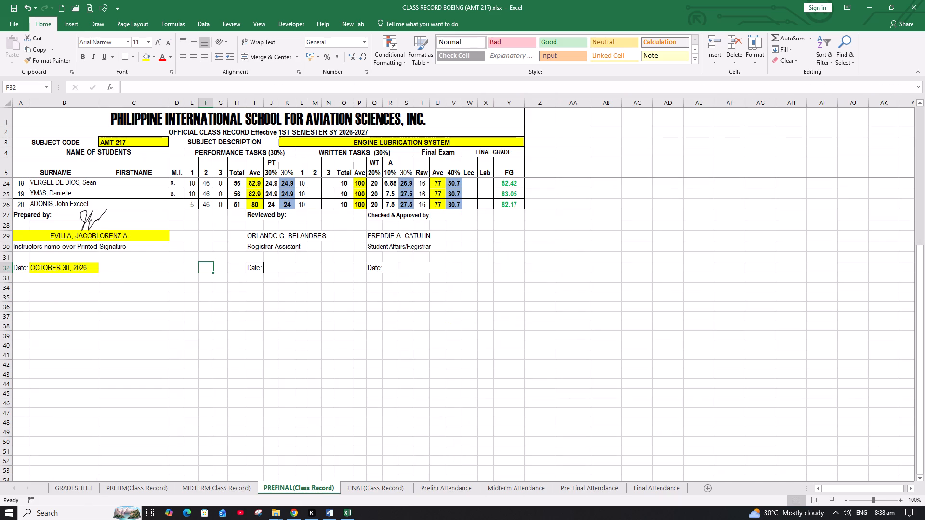
pyautogui.scroll(11, 399, 395)
pyautogui.click(519, 193)
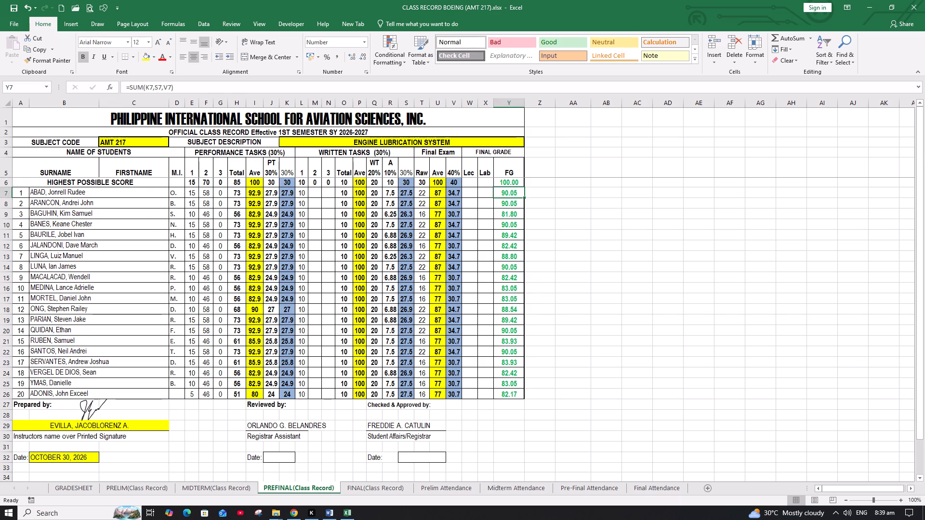
pyautogui.click(86, 486)
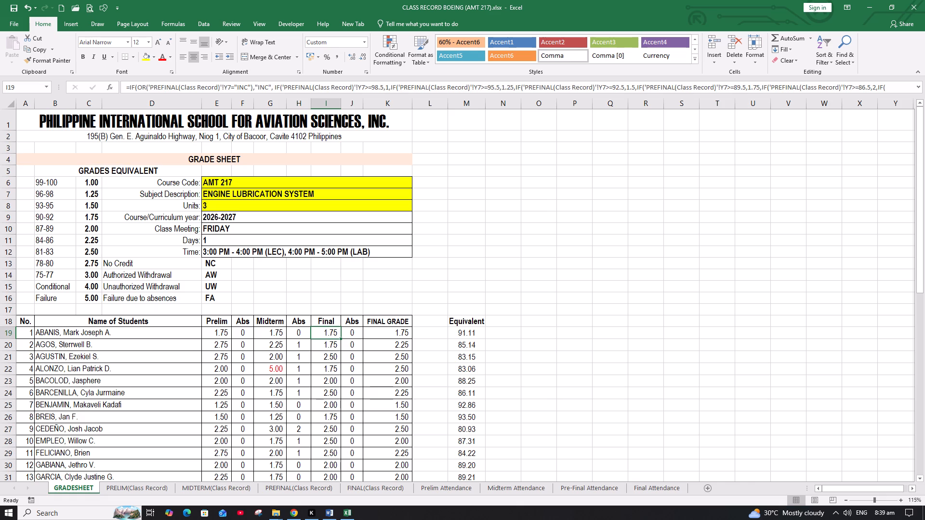
pyautogui.click(301, 488)
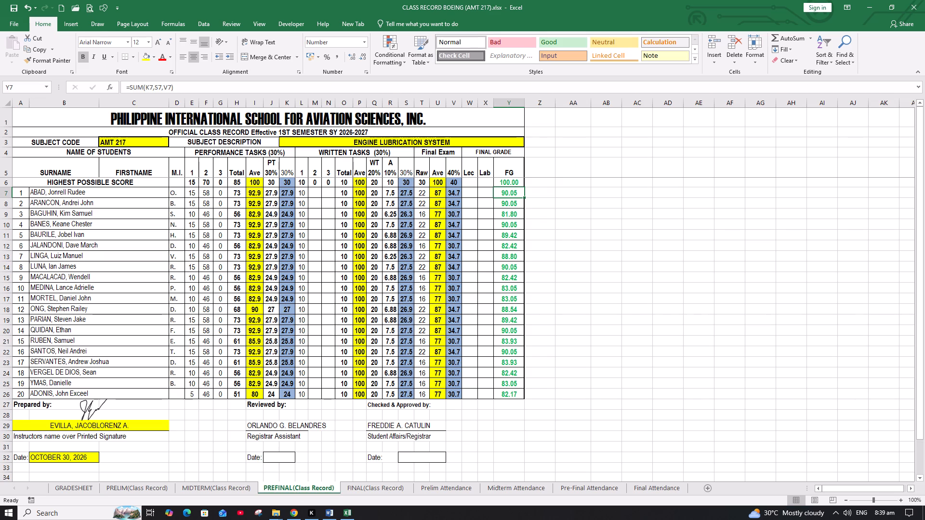
pyautogui.scroll(3, 297, 425)
pyautogui.click(450, 192)
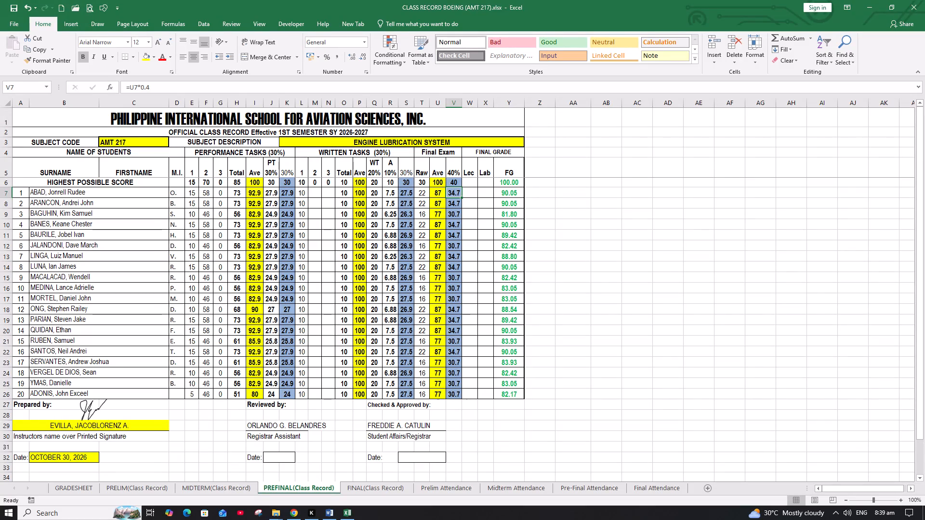
# Check the FINAL and PREFINAL class records against the first student's FINAL GRADE and Final formulas on the GRADESHEET.
pyautogui.click(376, 488)
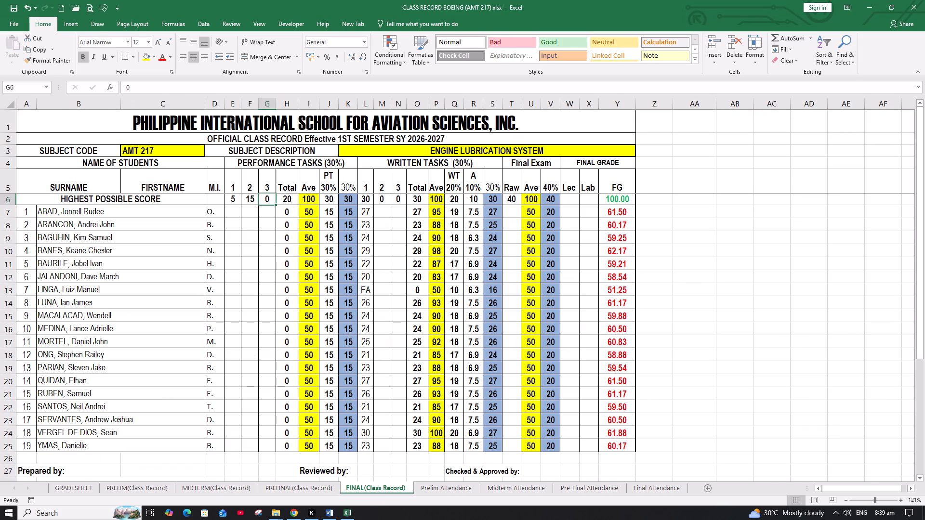
pyautogui.click(318, 488)
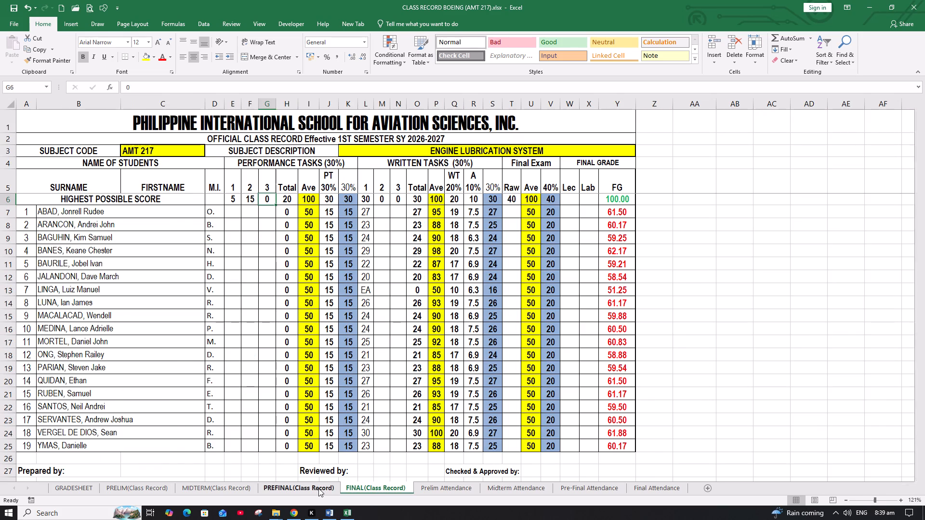
pyautogui.click(345, 414)
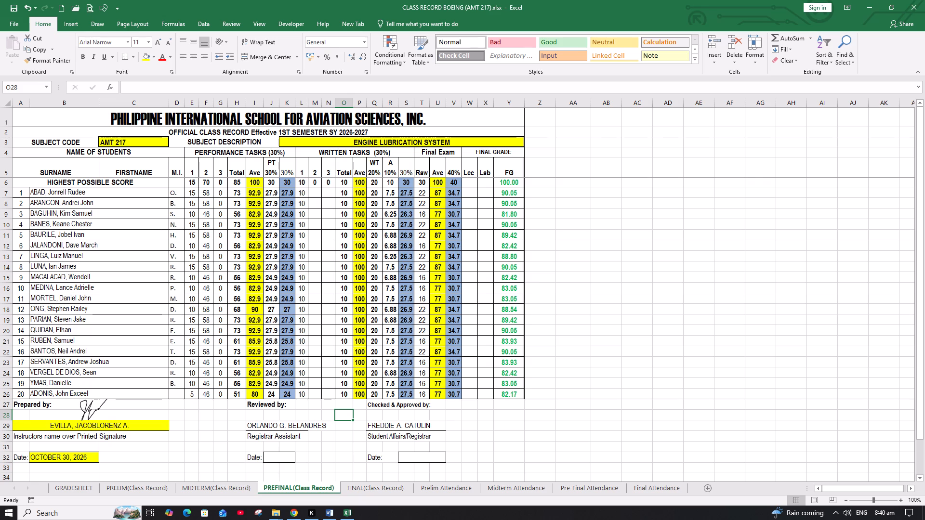
pyautogui.click(336, 433)
pyautogui.click(313, 459)
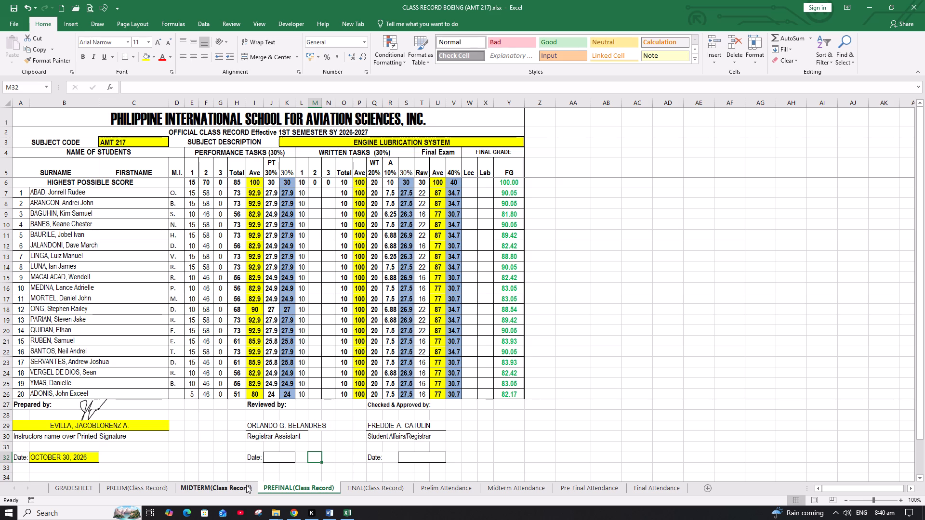
pyautogui.click(79, 485)
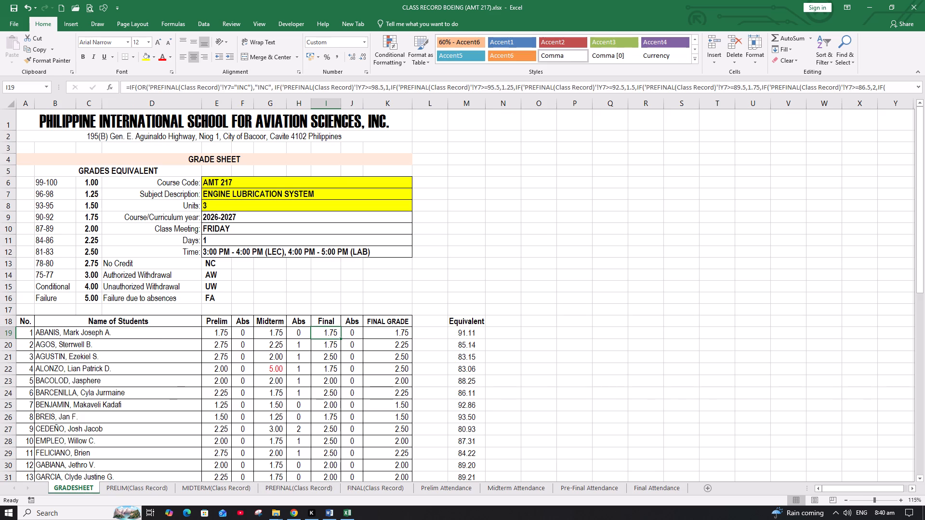
pyautogui.click(384, 335)
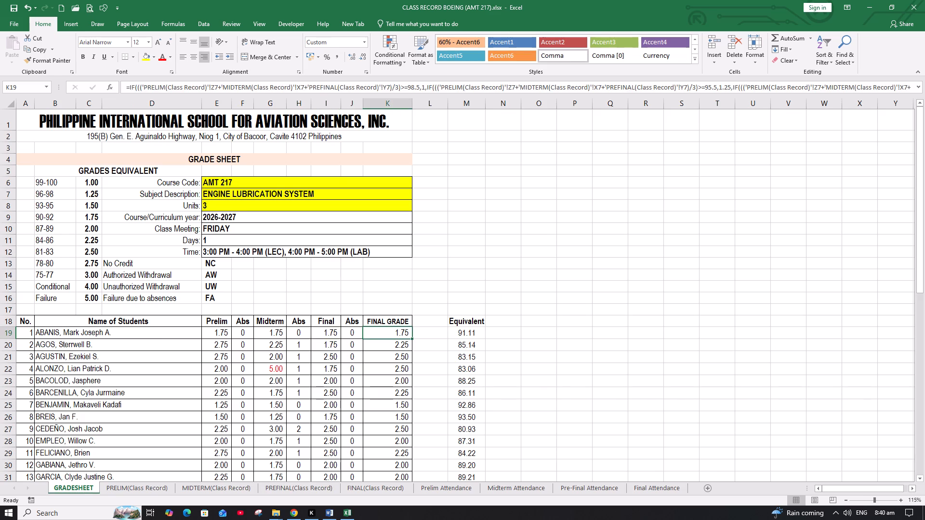
pyautogui.click(332, 336)
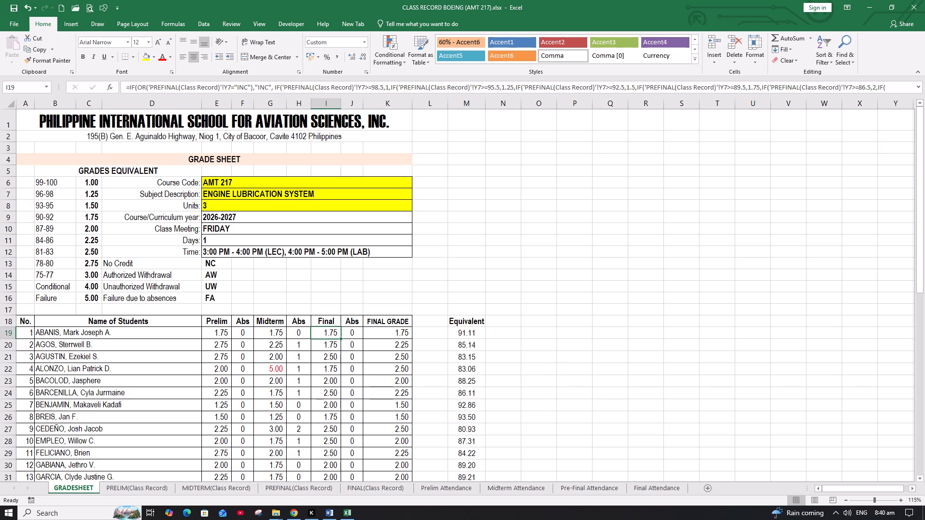
# Delete rows 38 to 46, holding students numbered 20 to 28, from the AMT 217 GRADESHEET.
pyautogui.scroll(-4, 312, 362)
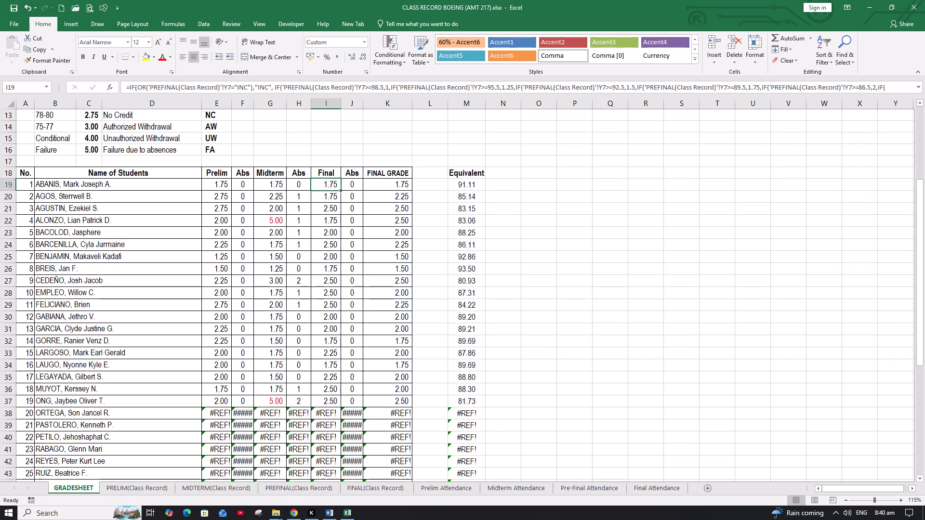
pyautogui.scroll(-2, 312, 362)
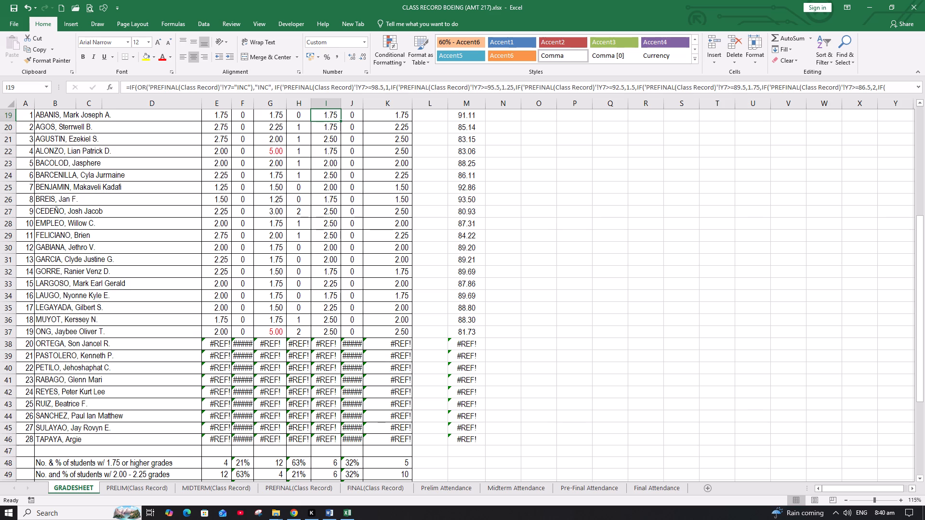
pyautogui.moveTo(9, 344); pyautogui.dragTo(0, 429)
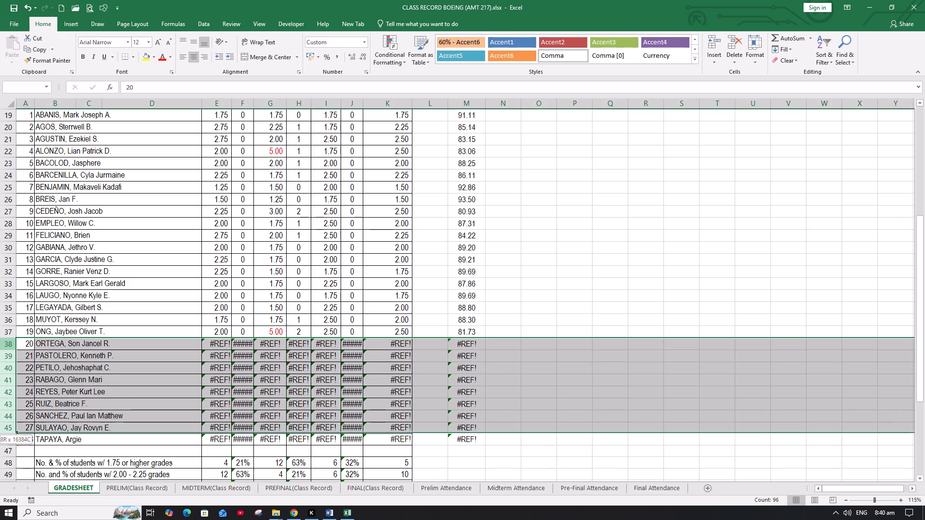
pyautogui.moveTo(0, 429); pyautogui.dragTo(0, 434)
pyautogui.rightClick(7, 436)
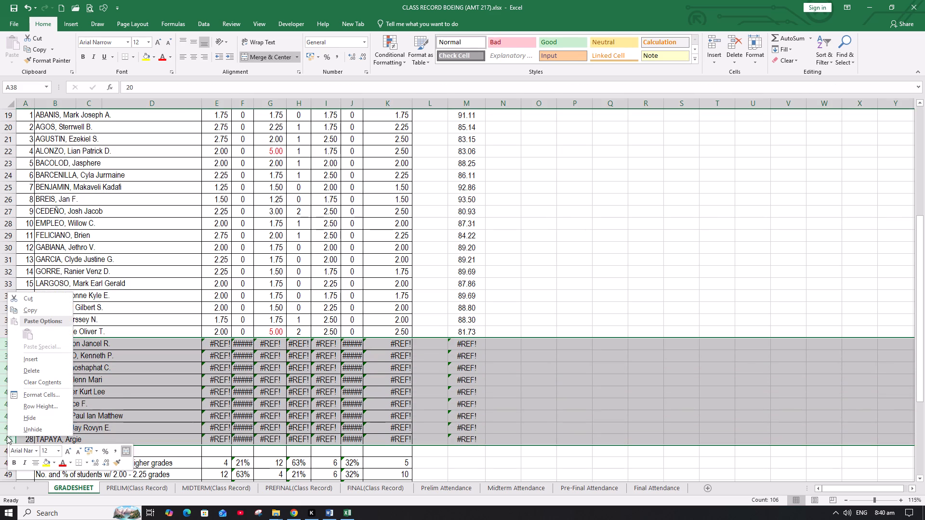
pyautogui.click(43, 372)
pyautogui.click(138, 387)
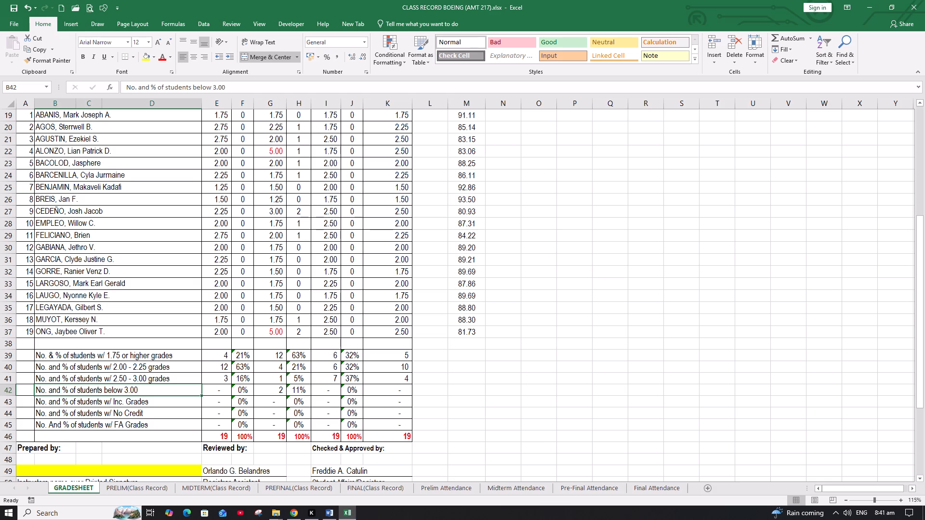
pyautogui.click(138, 346)
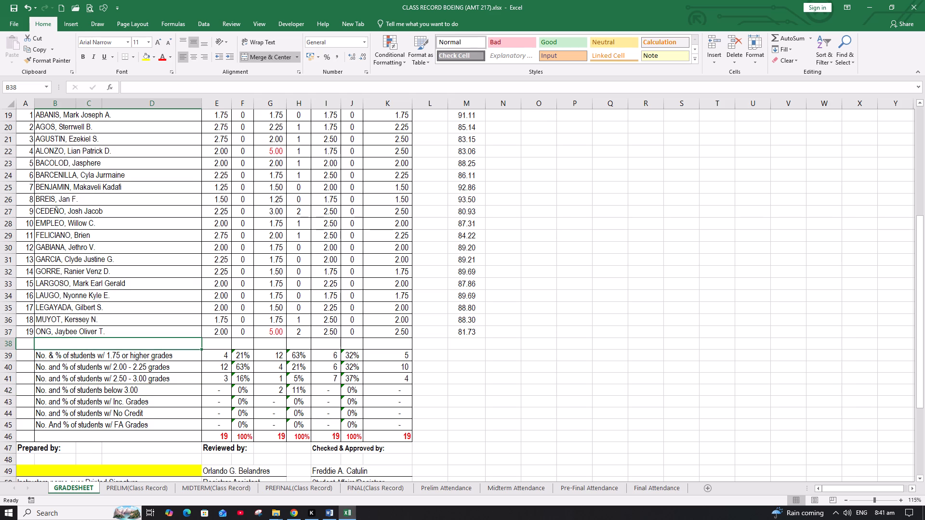
pyautogui.click(157, 334)
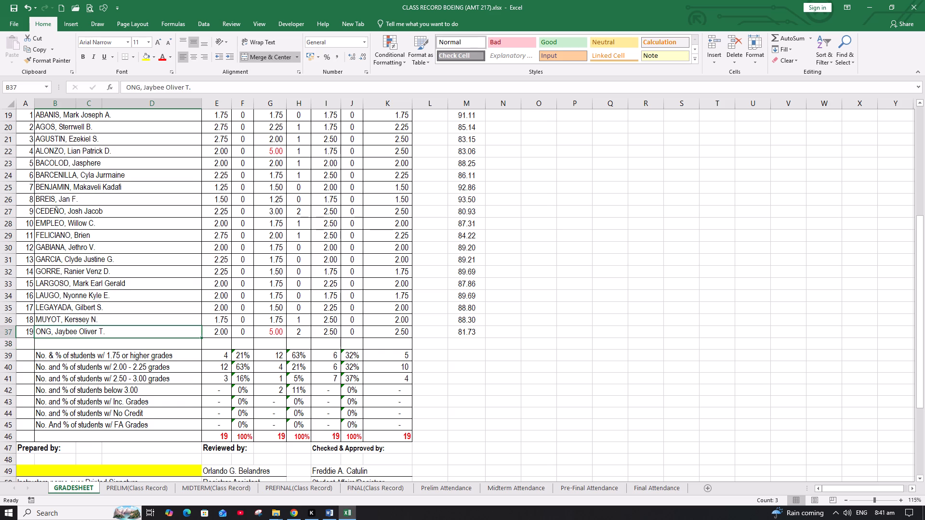
# Compare the student list on the AMT 217 GRADESHEET with the names in the PRELIM, MIDTERM and PREFINAL class records.
pyautogui.click(145, 345)
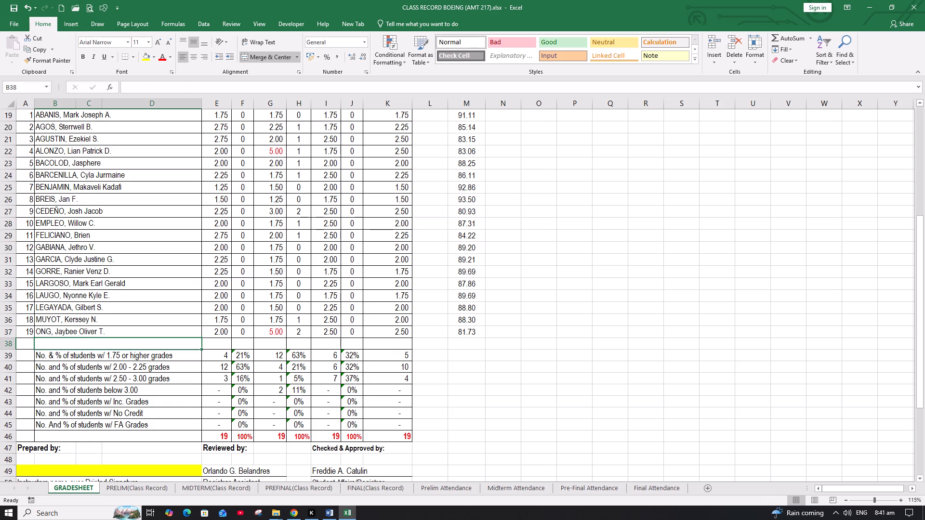
pyautogui.click(137, 484)
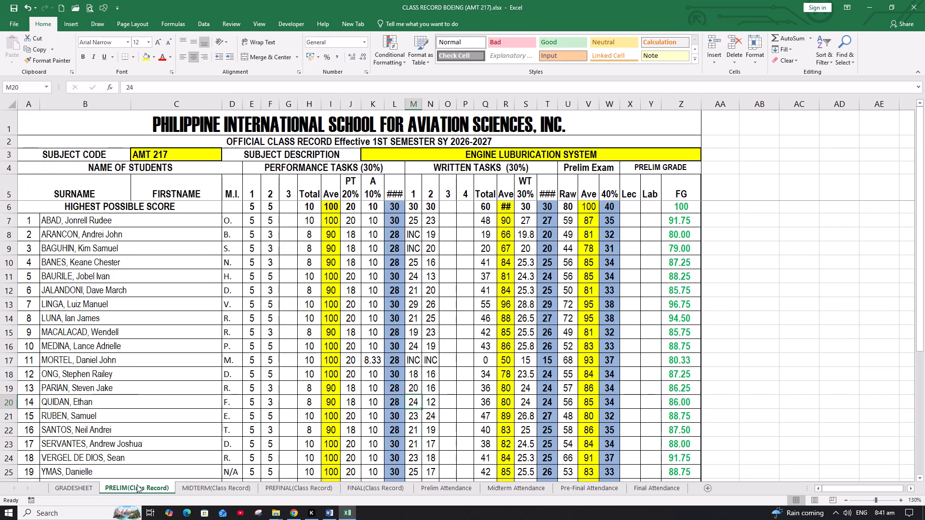
pyautogui.scroll(-5, 141, 474)
pyautogui.scroll(7, 141, 474)
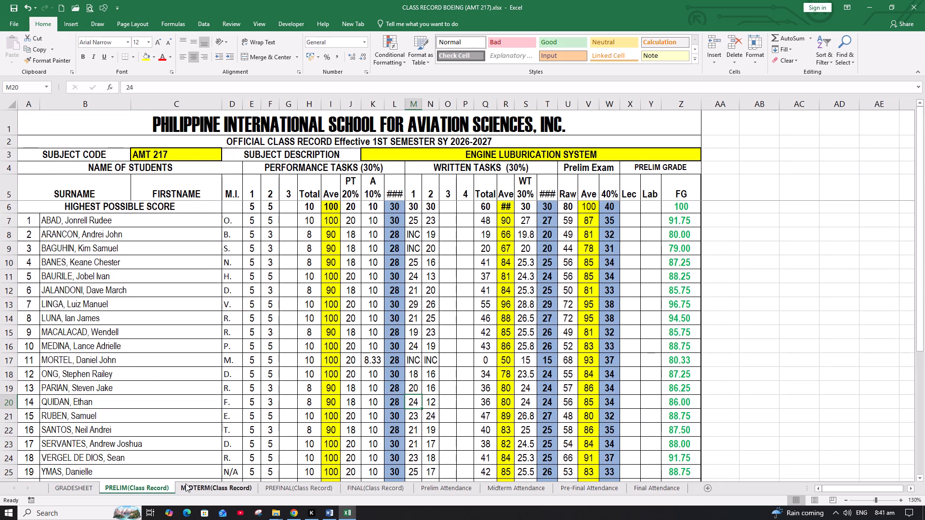
pyautogui.click(186, 484)
pyautogui.click(282, 485)
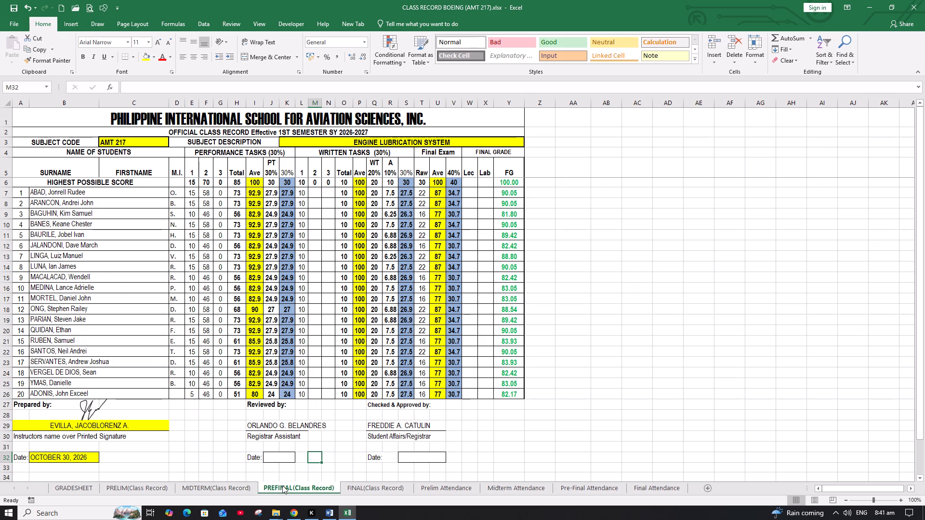
pyautogui.click(68, 486)
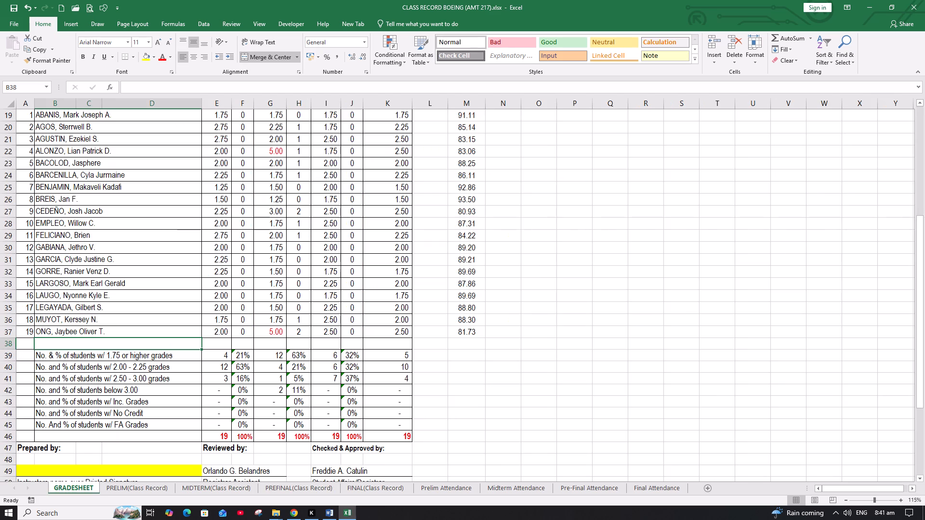
pyautogui.scroll(2, 91, 445)
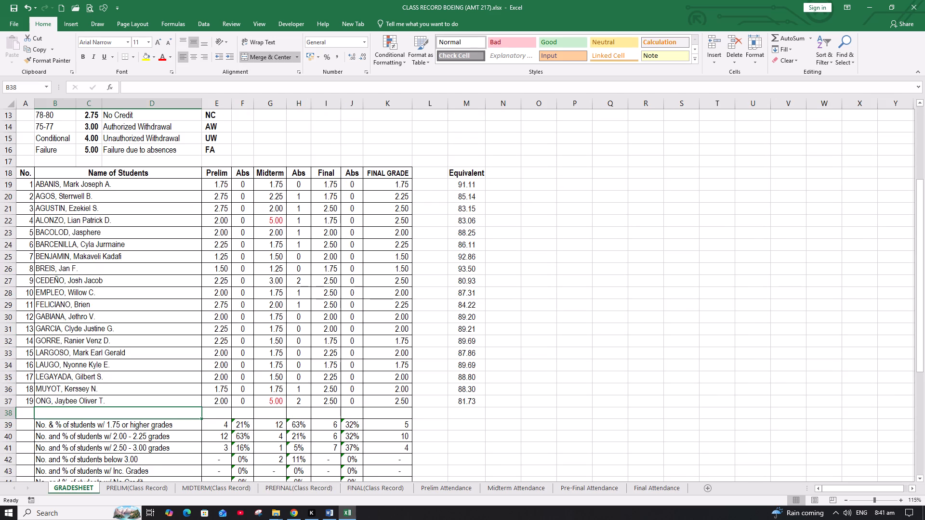
pyautogui.scroll(3, 150, 314)
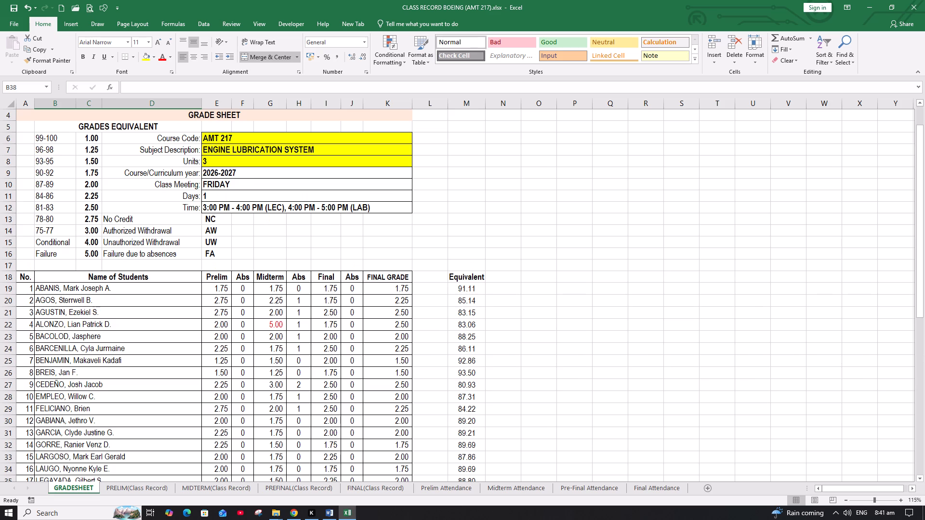
pyautogui.click(87, 286)
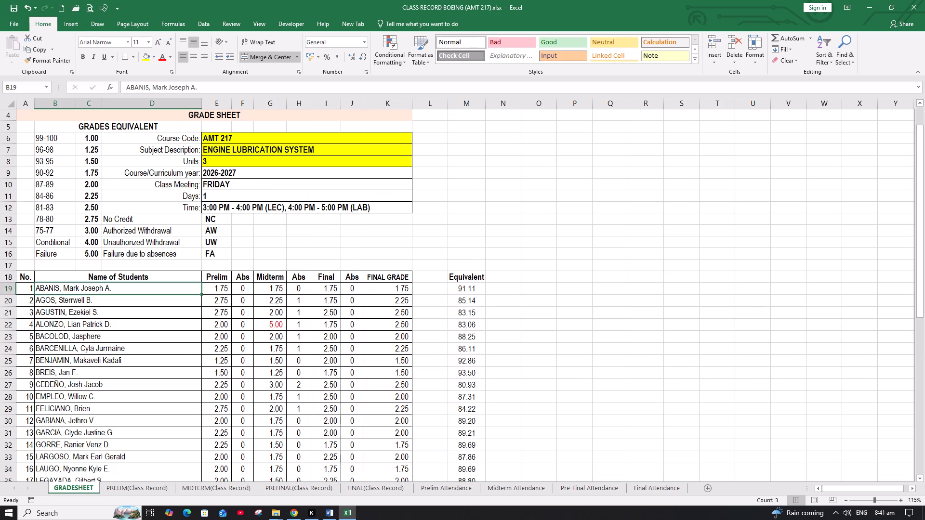
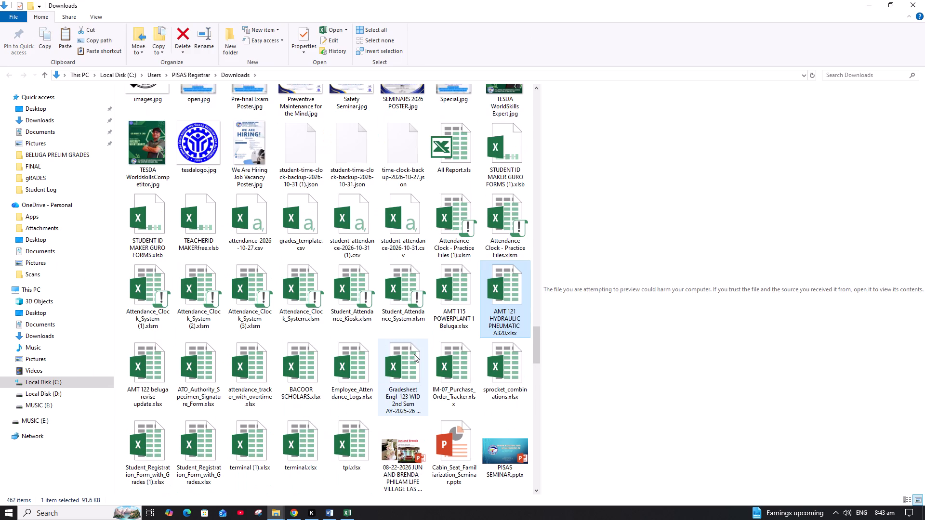
# Cut the AMT 121 HYDRAULIC PNEUMATIC A320.xlsx workbook from the Downloads folder.
pyautogui.hotkey('ctrl', 'x')
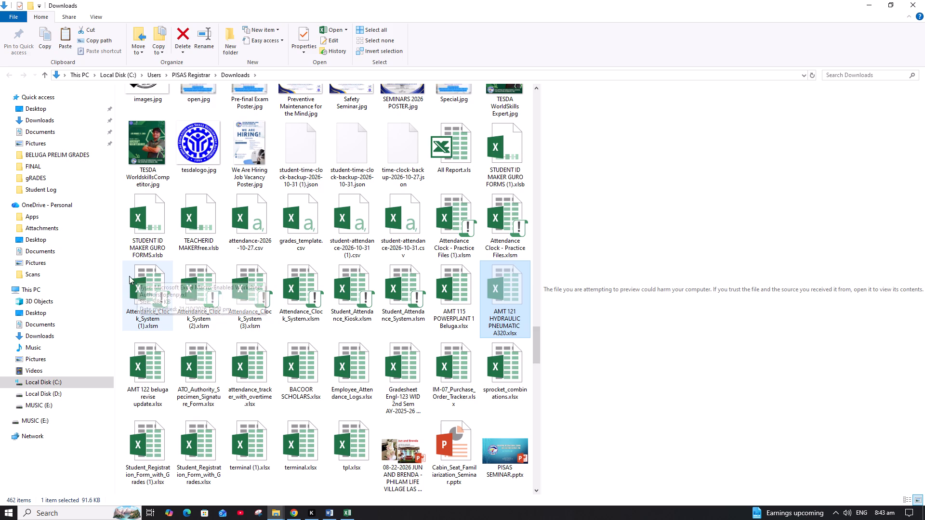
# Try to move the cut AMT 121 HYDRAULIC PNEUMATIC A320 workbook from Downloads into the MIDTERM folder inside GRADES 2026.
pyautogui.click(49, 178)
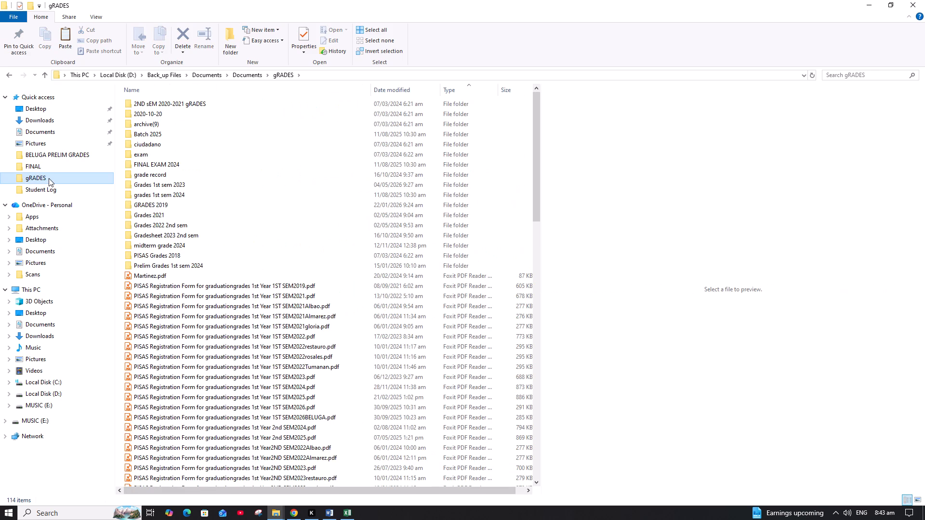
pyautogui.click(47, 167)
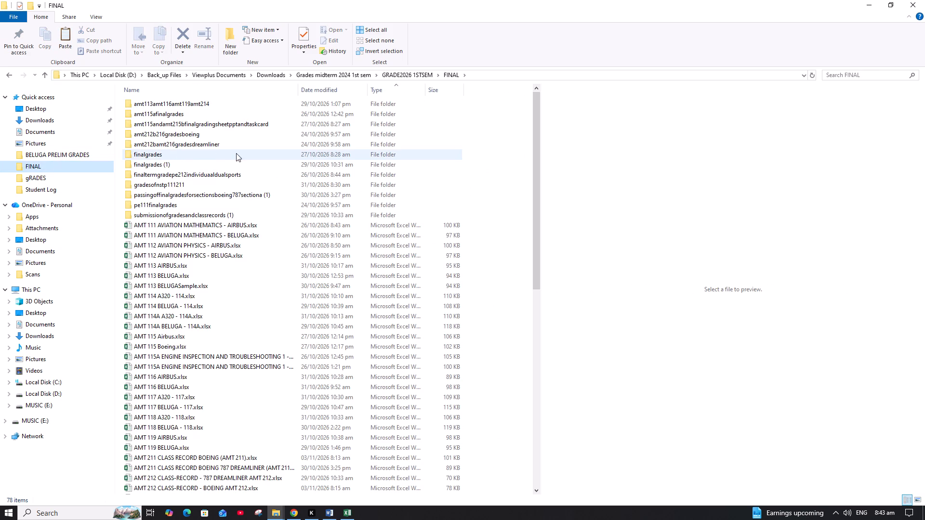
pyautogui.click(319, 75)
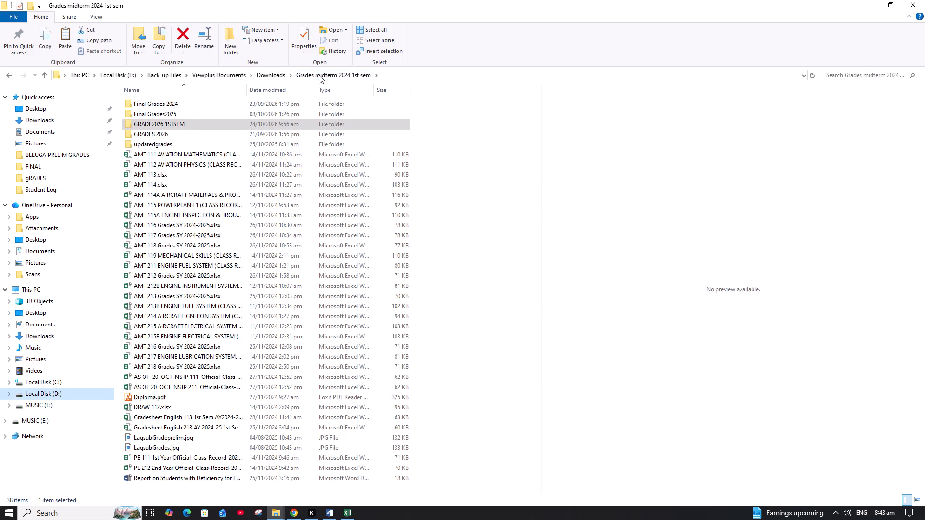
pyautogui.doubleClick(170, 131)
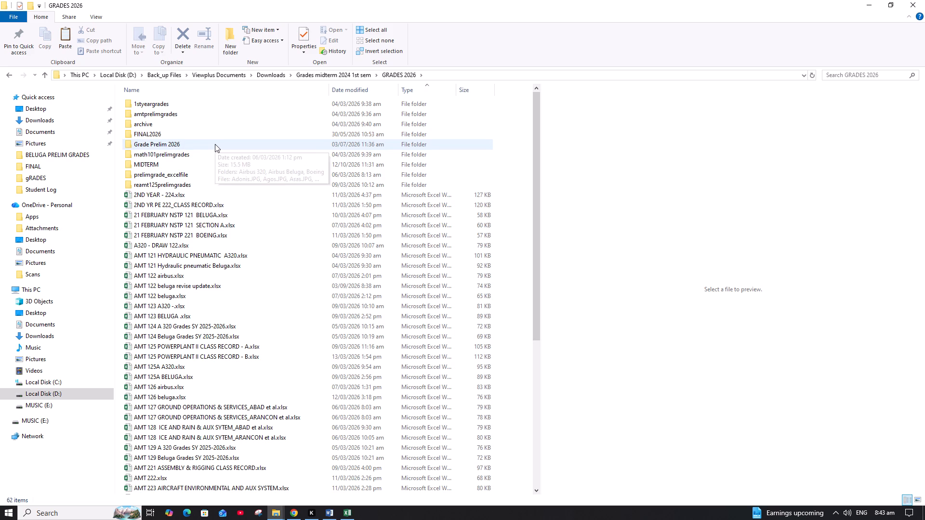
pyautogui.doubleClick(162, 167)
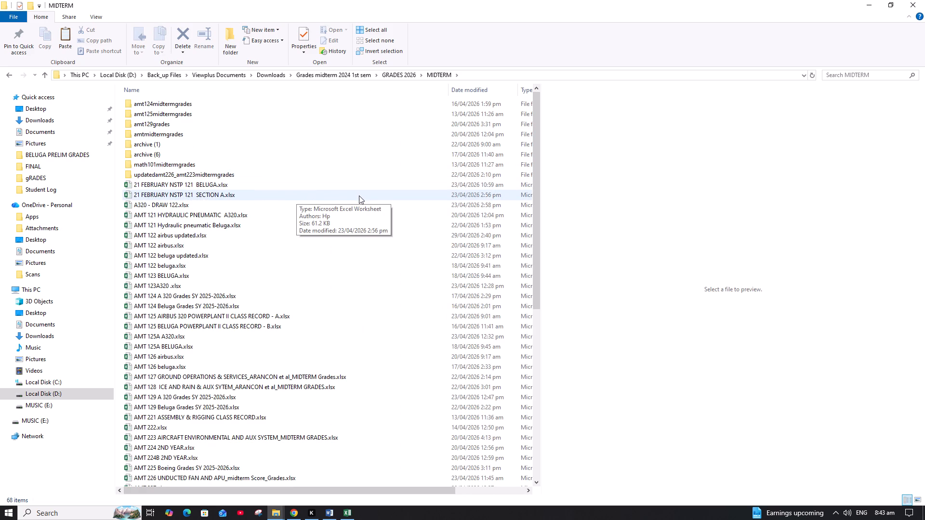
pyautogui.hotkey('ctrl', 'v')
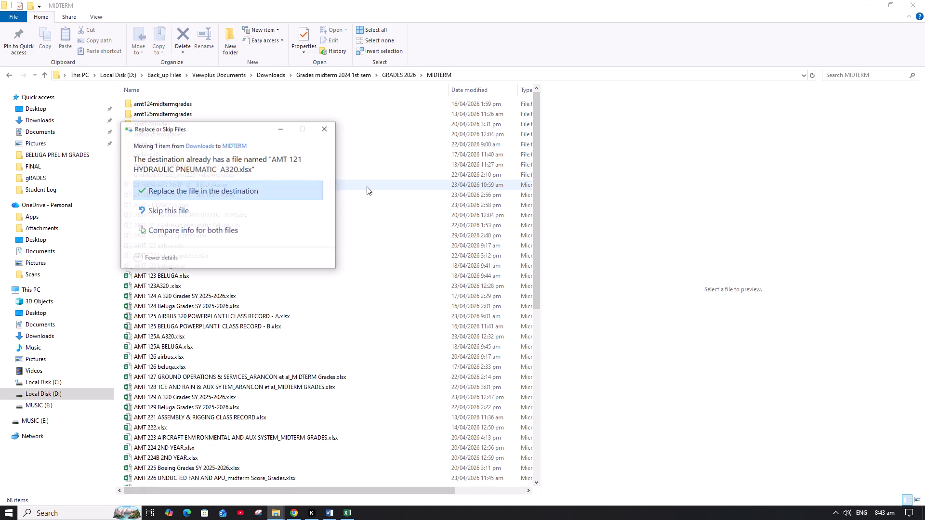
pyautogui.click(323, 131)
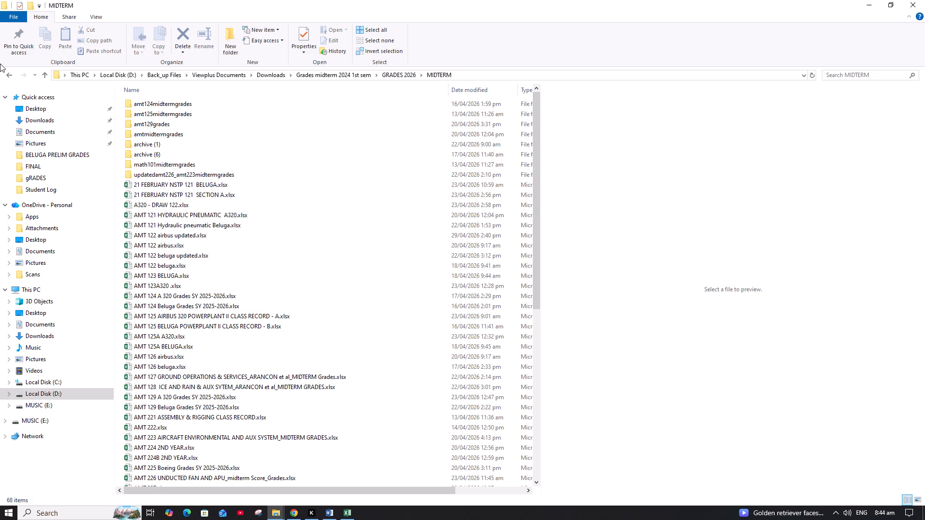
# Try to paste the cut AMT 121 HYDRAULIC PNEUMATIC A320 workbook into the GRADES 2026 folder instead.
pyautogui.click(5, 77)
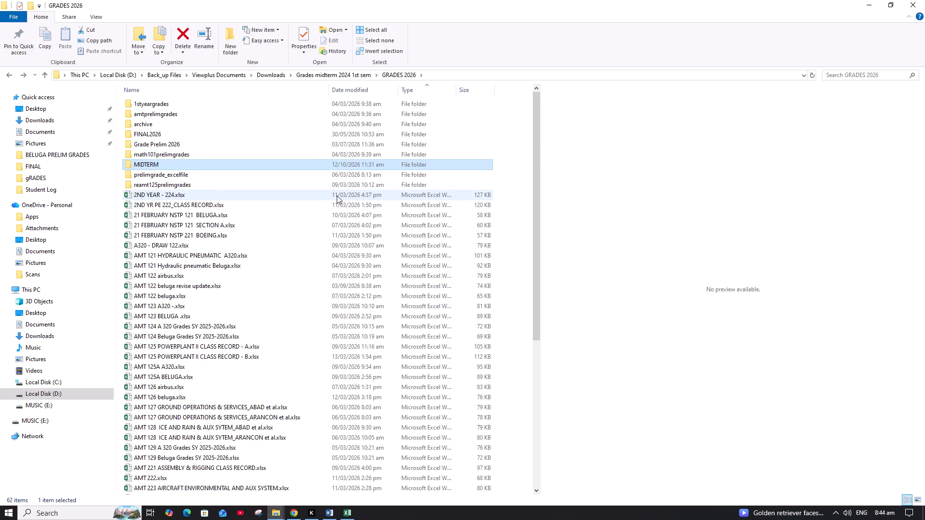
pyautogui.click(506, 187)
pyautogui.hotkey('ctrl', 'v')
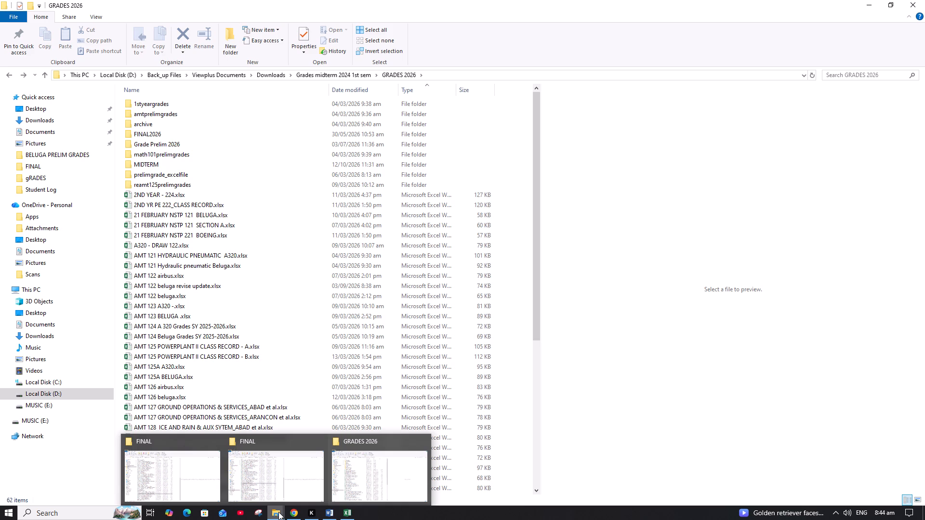
# Switch to the already open FINAL folder inside GRADE2026 1STSEM.
pyautogui.click(273, 474)
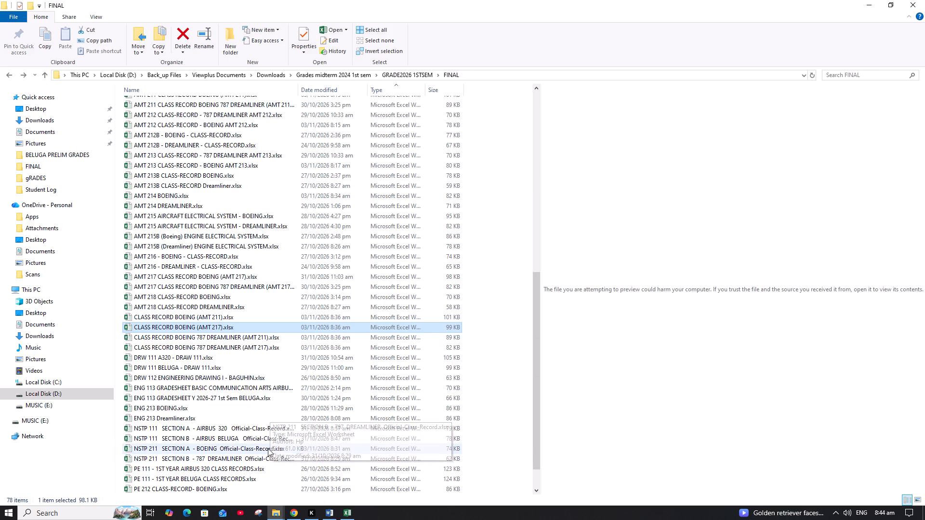
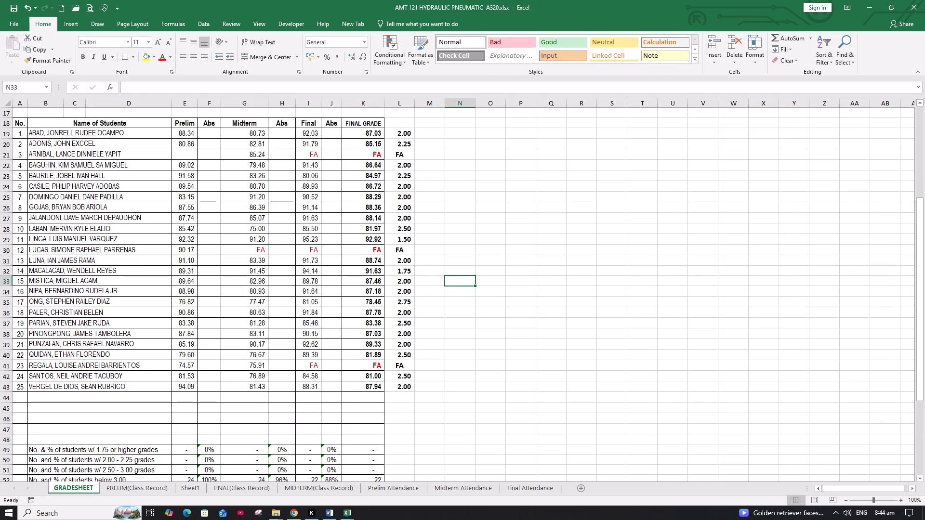
# Hide the preview pane for Local Disk (D:) in File Explorer and search the drive for "Laban".
pyautogui.click(363, 228)
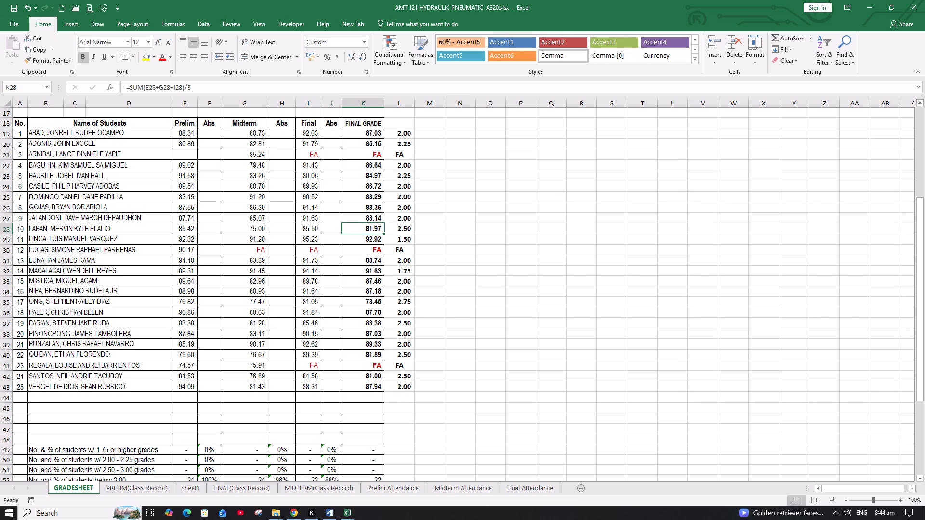
pyautogui.click(12, 511)
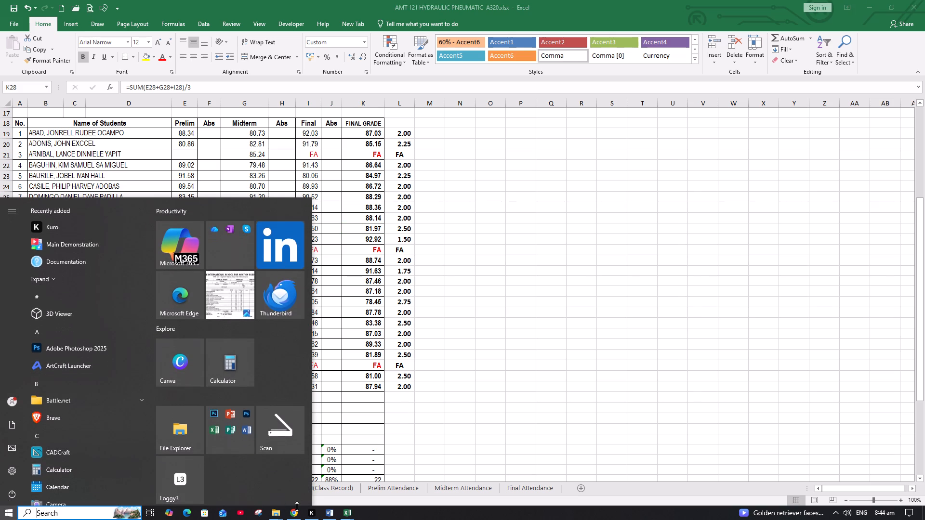
pyautogui.click(175, 435)
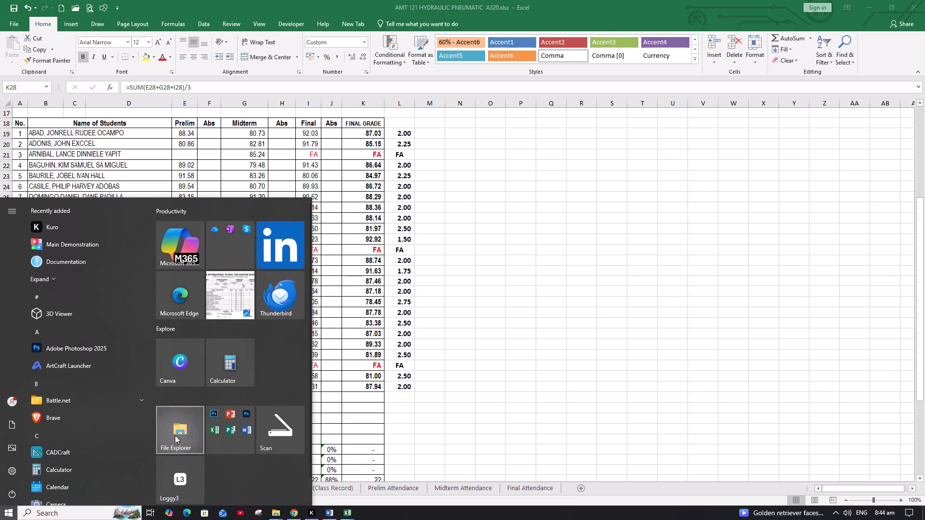
pyautogui.click(39, 392)
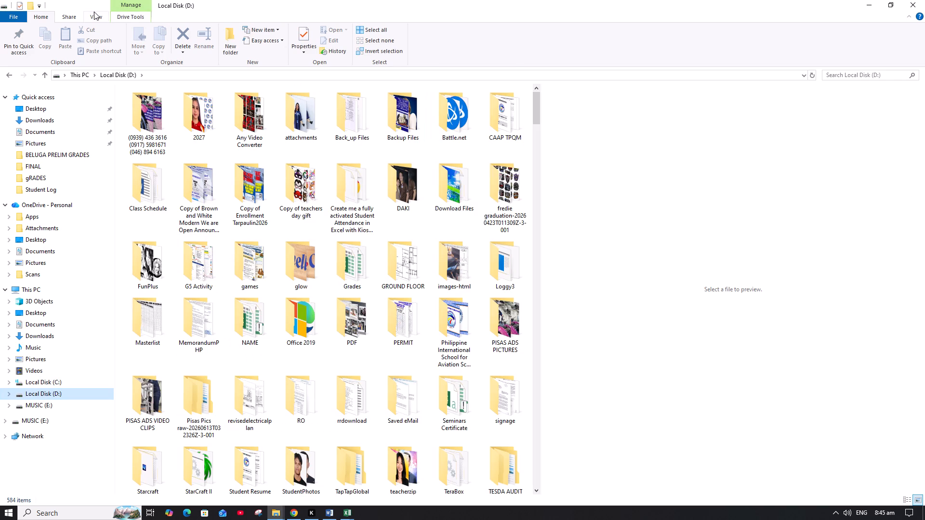
pyautogui.click(94, 12)
pyautogui.click(62, 36)
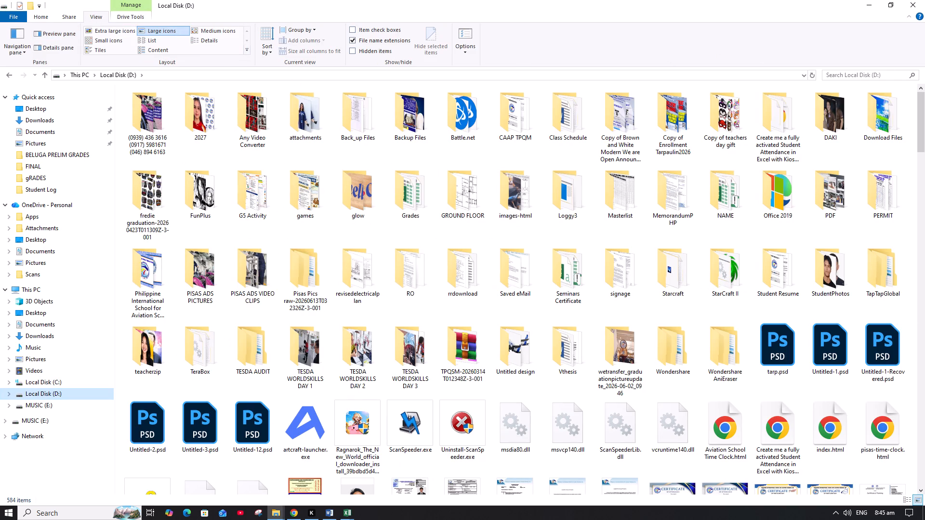
pyautogui.click(878, 74)
pyautogui.write('Laban')
pyautogui.press('Return')
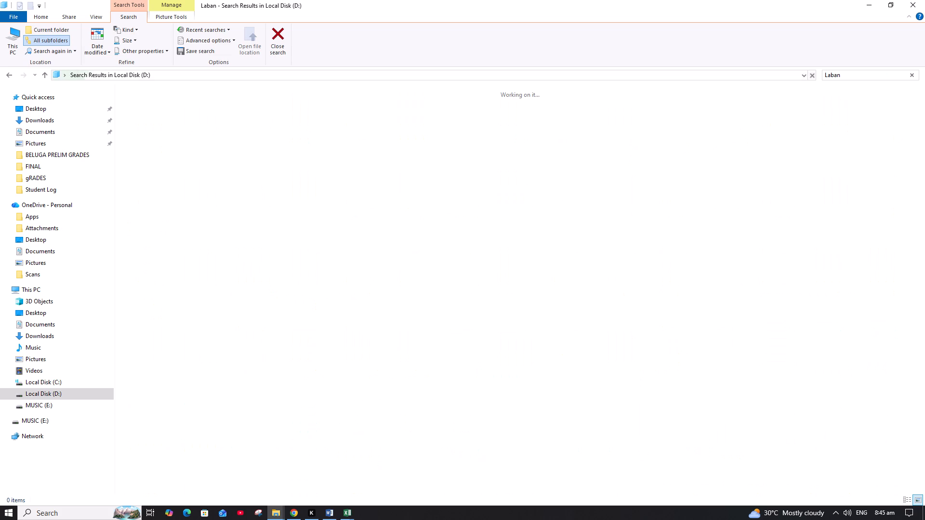
# In the Word registration form, enter the centered remark Passed for AMT 211 on the first student's form and copy it down through NSTP 211.
pyautogui.click(330, 510)
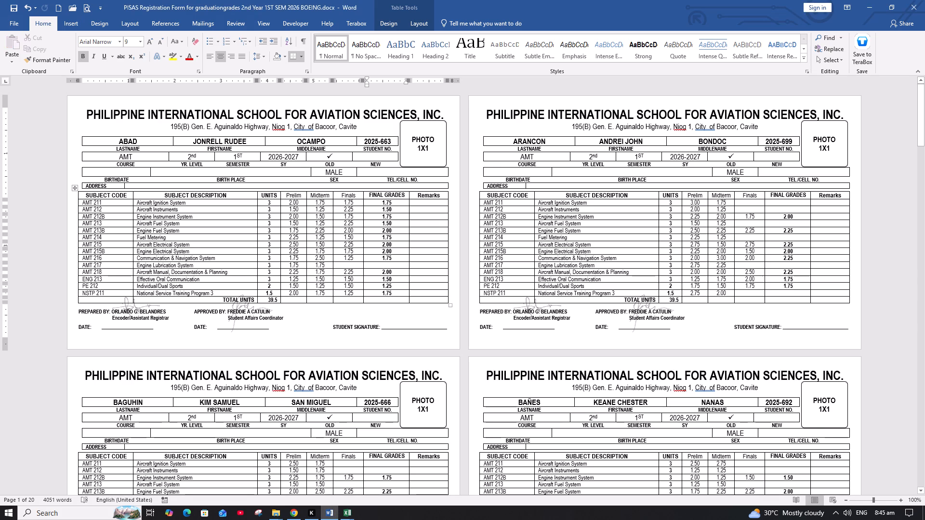
pyautogui.click(441, 202)
pyautogui.write('Passed')
pyautogui.hotkey('ctrl', 'shift', 'Left')
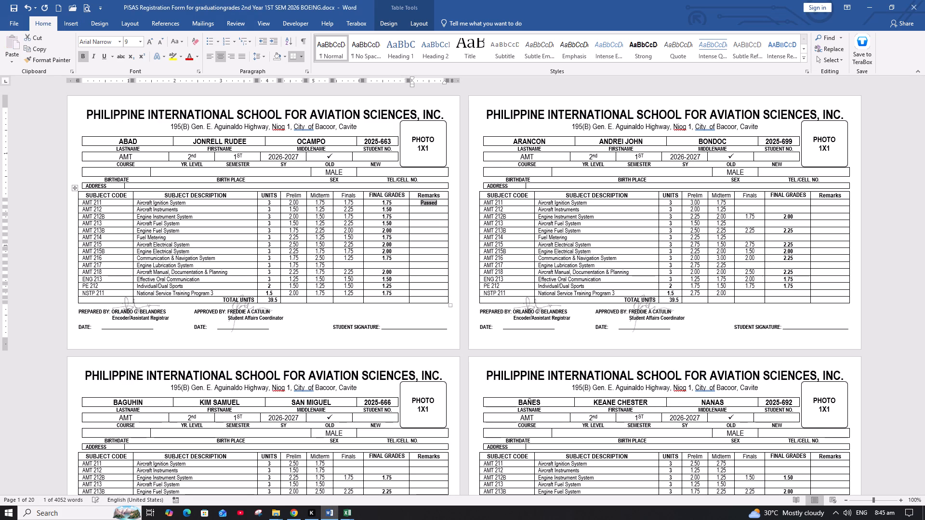
pyautogui.hotkey('ctrl', 'c')
pyautogui.hotkey('ctrl', 'c')
pyautogui.press('Down')
pyautogui.hotkey('shift', 'Down')
pyautogui.hotkey('shift', 'Down')
pyautogui.hotkey('shift', 'Down')
pyautogui.hotkey('shift', 'Down')
pyautogui.hotkey('shift', 'Down')
pyautogui.hotkey('shift', 'Down')
pyautogui.hotkey('shift', 'Down')
pyautogui.hotkey('shift', 'Down')
pyautogui.hotkey('shift', 'Down')
pyautogui.hotkey('shift', 'Down')
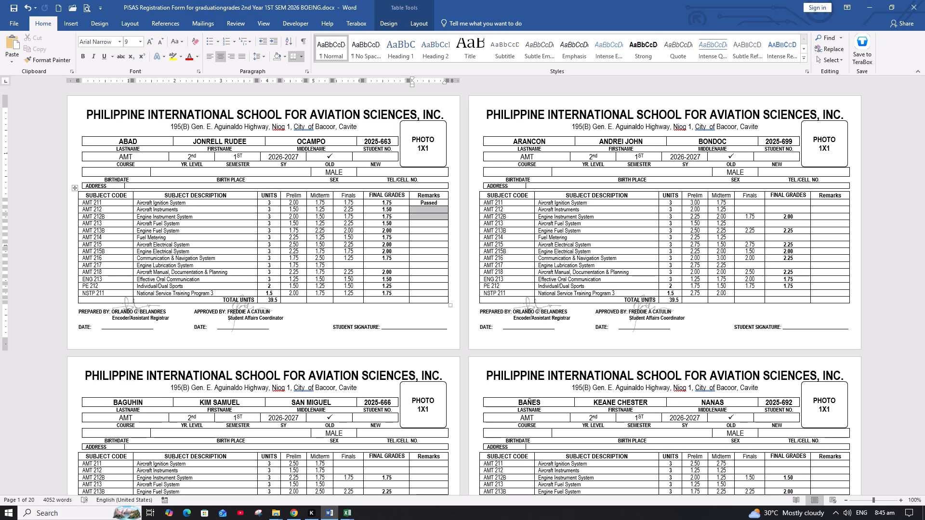
pyautogui.hotkey('shift', 'Down')
pyautogui.hotkey('shift', 'Down')
pyautogui.hotkey('ctrl', 'v')
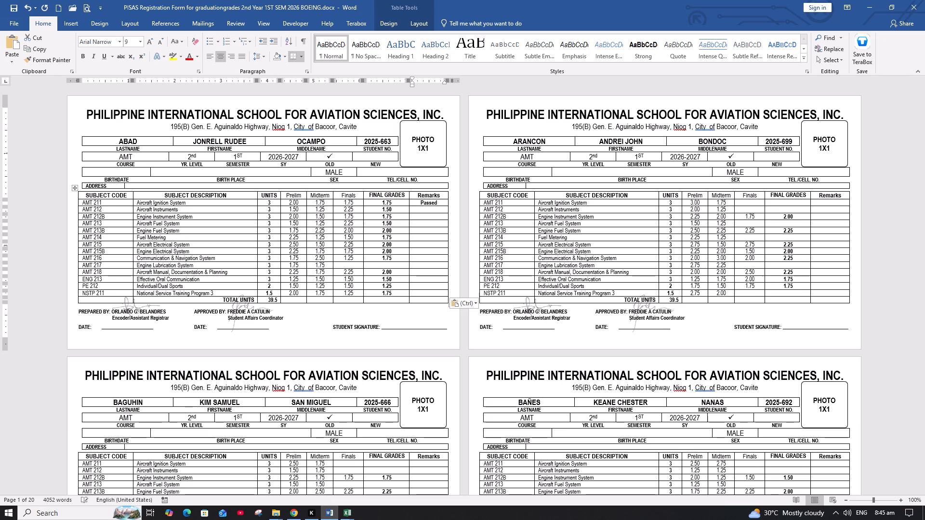
pyautogui.hotkey('ctrl', 'e')
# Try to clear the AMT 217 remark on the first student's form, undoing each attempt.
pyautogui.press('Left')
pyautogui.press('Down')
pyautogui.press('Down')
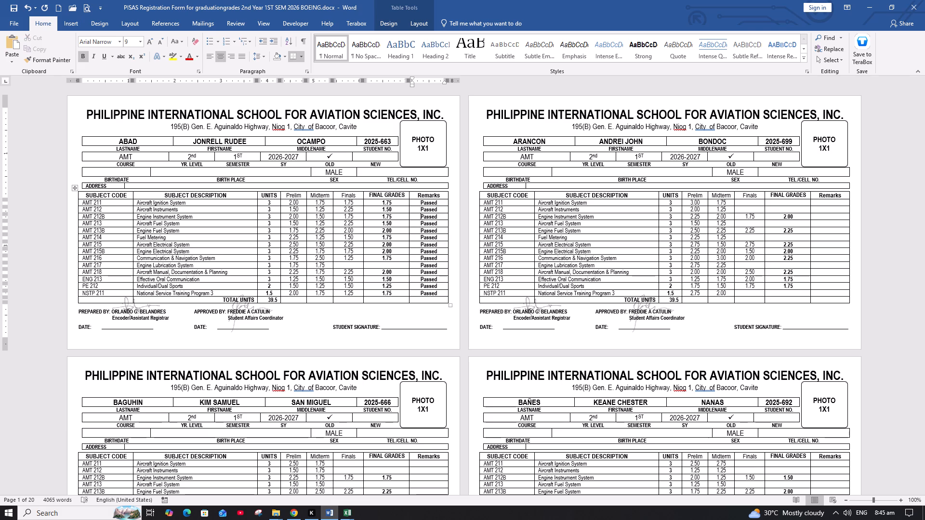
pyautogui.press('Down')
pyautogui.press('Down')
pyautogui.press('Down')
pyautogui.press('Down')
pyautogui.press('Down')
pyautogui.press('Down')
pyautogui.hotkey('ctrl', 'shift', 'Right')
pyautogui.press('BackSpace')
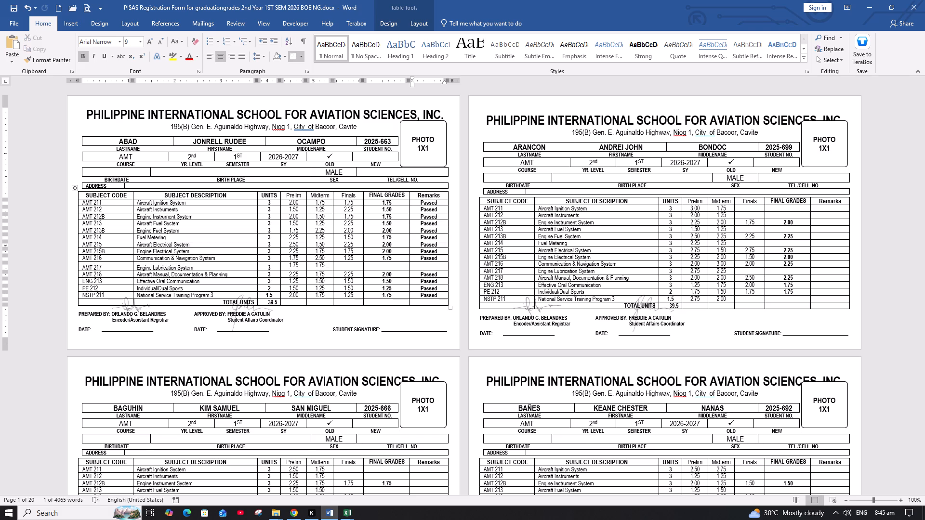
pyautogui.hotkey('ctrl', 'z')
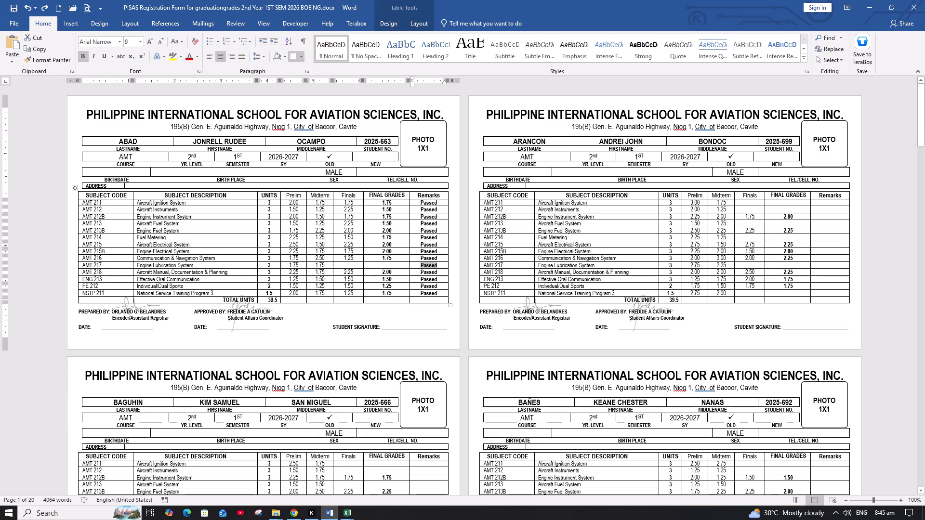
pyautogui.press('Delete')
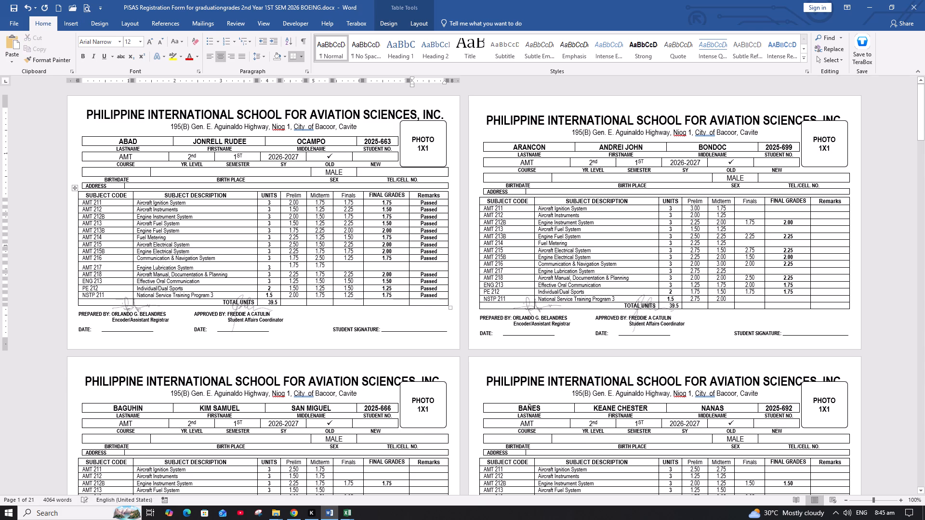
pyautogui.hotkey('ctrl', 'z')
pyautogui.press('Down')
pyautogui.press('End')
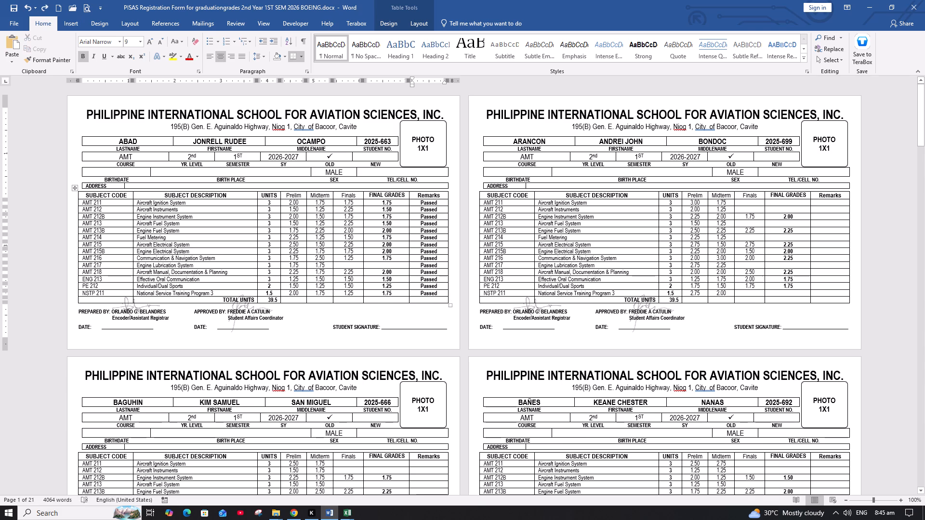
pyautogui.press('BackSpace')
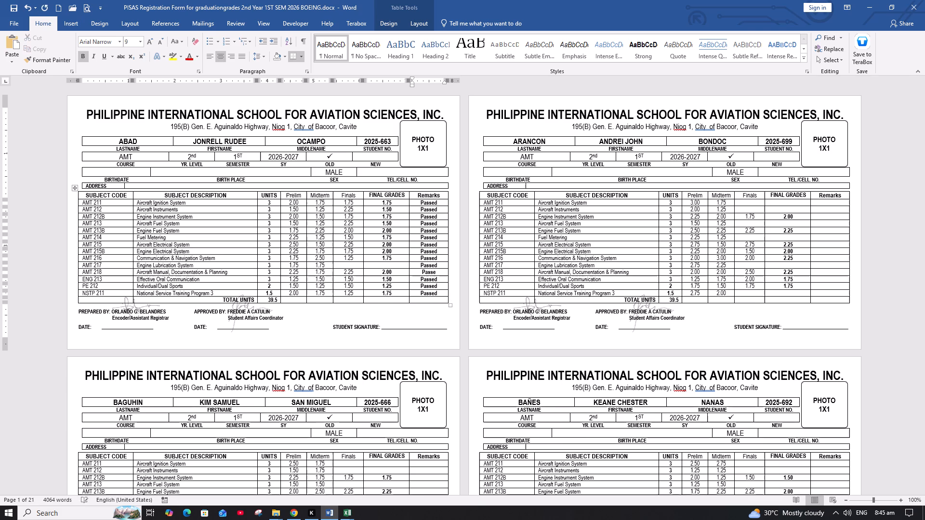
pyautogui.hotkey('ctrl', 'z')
# Clear the AMT 217 remark on the first student's form and reduce the empty cell's font size to 9.
pyautogui.press('Up')
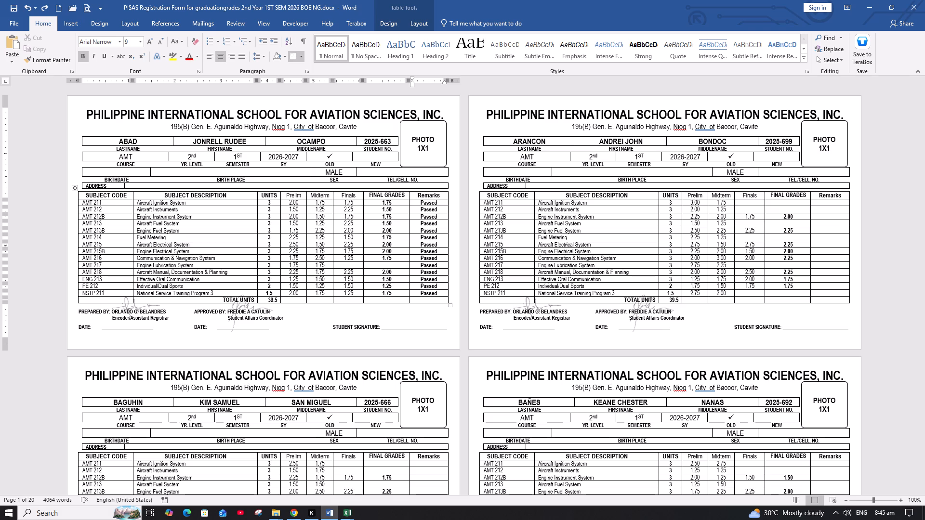
pyautogui.press('BackSpace')
pyautogui.press('BackSpace')
pyautogui.press('BackSpace')
pyautogui.press('BackSpace')
pyautogui.press('BackSpace')
pyautogui.press('Left')
pyautogui.press('Right')
pyautogui.press('BackSpace')
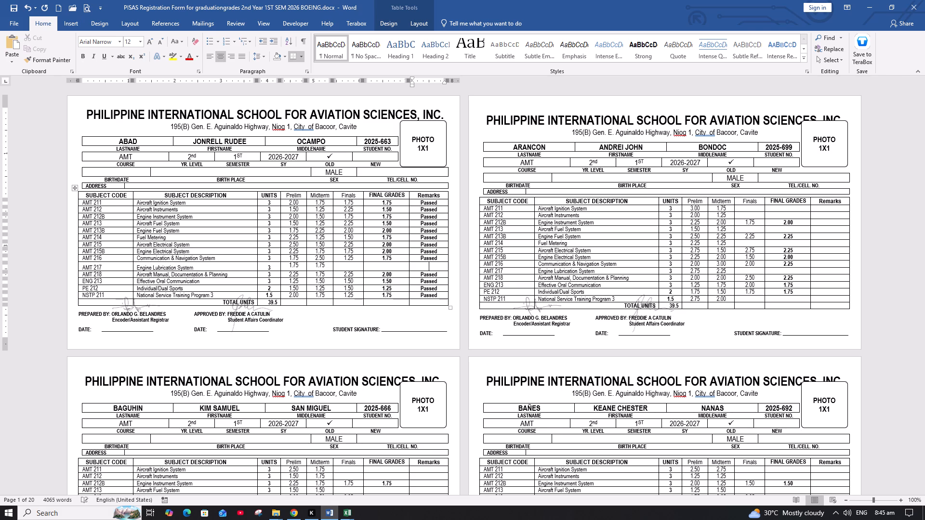
pyautogui.hotkey('ctrl', 'shift', 'Right')
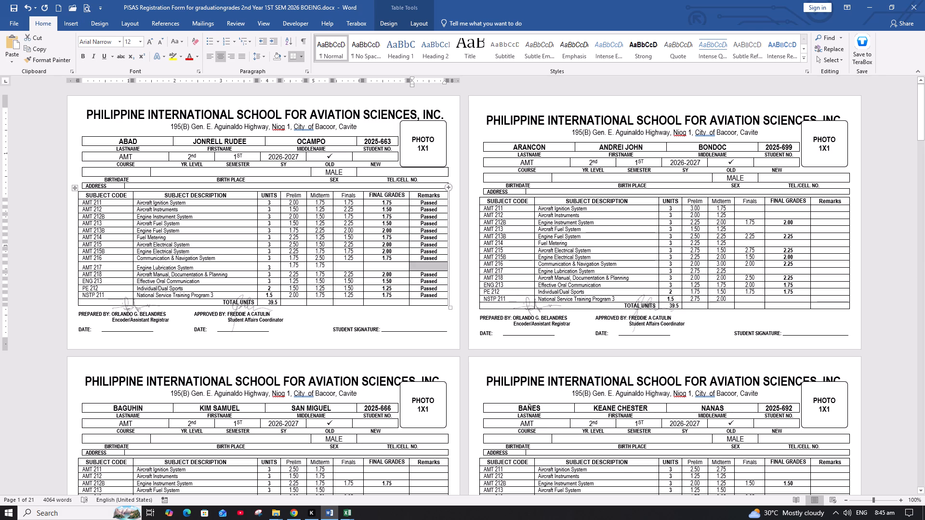
pyautogui.click(160, 43)
pyautogui.click(160, 43)
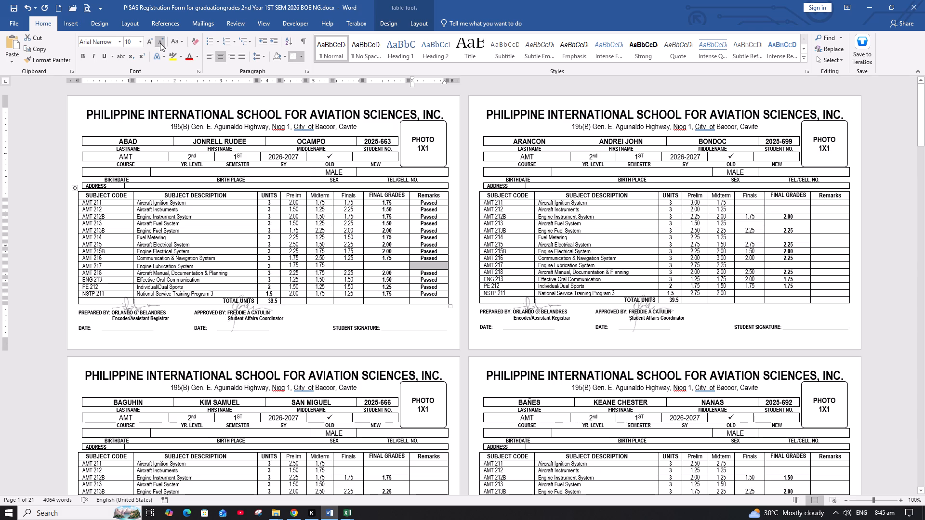
pyautogui.click(160, 43)
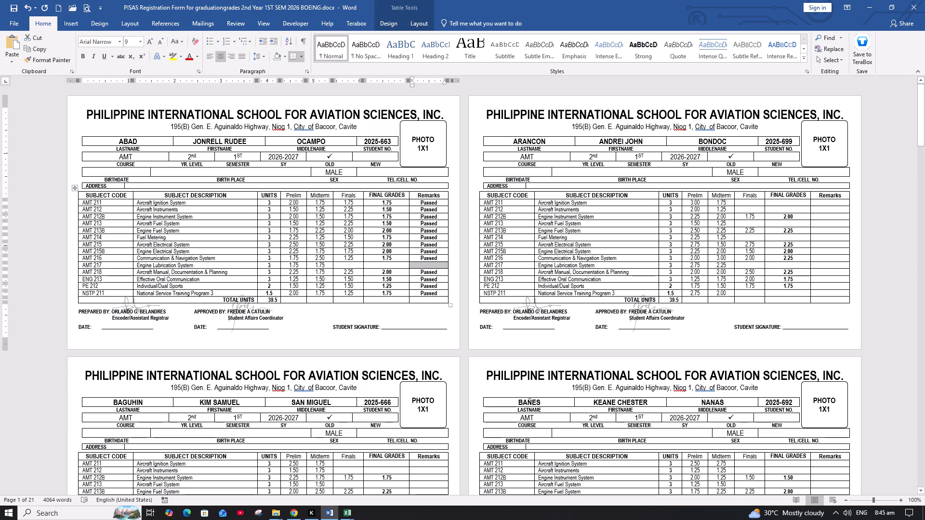
pyautogui.click(425, 255)
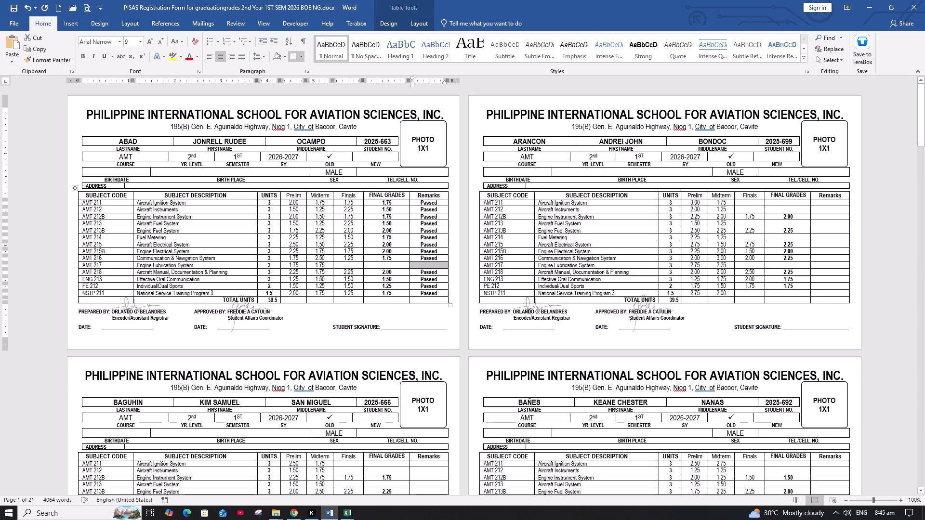
pyautogui.click(425, 255)
pyautogui.click(427, 255)
pyautogui.click(428, 256)
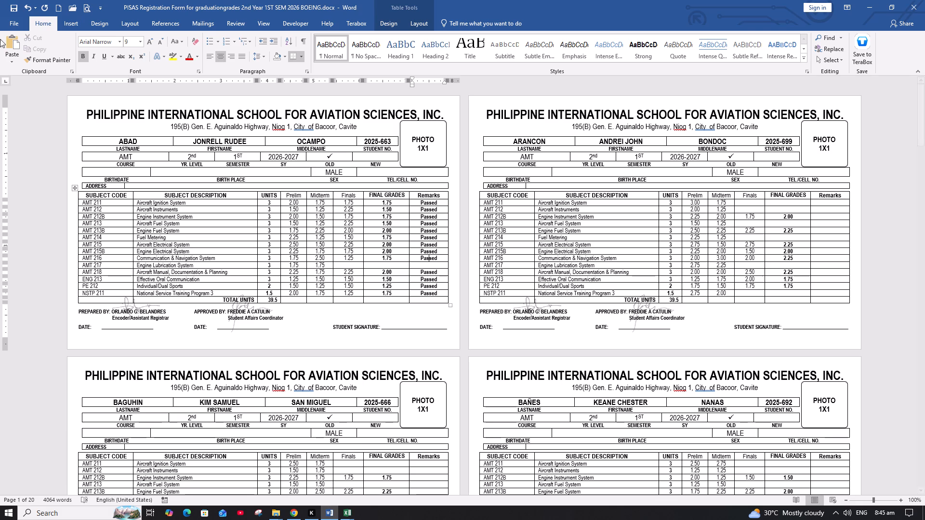
# Save the registration form document and open its print preview.
pyautogui.click(12, 8)
pyautogui.click(84, 9)
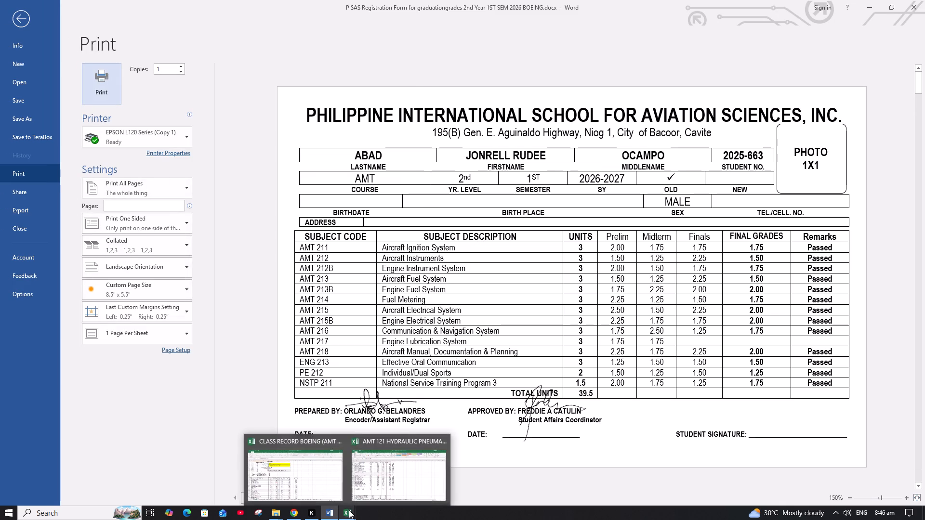
# In the AMT 217 class record workbook, check the first student's prefinal, midterm and prelim grades and the grade equivalents.
pyautogui.click(332, 484)
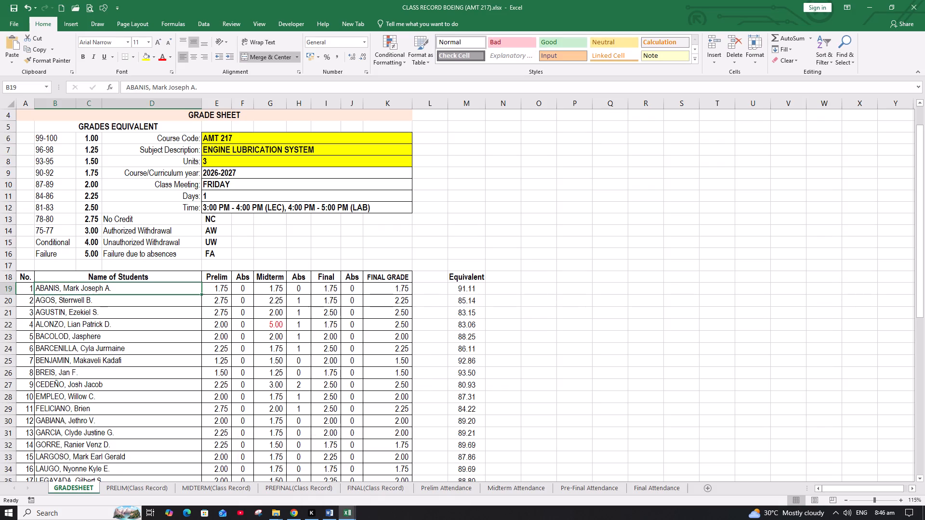
pyautogui.click(311, 488)
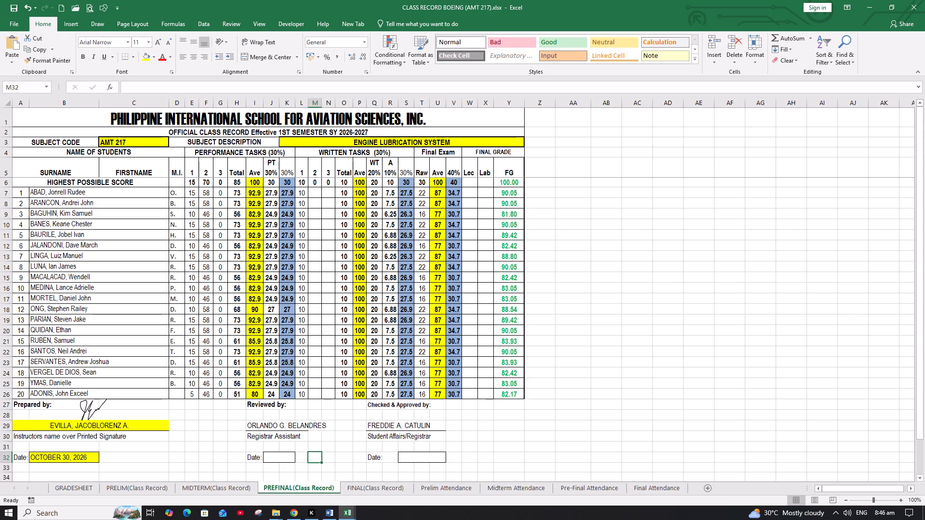
pyautogui.click(46, 309)
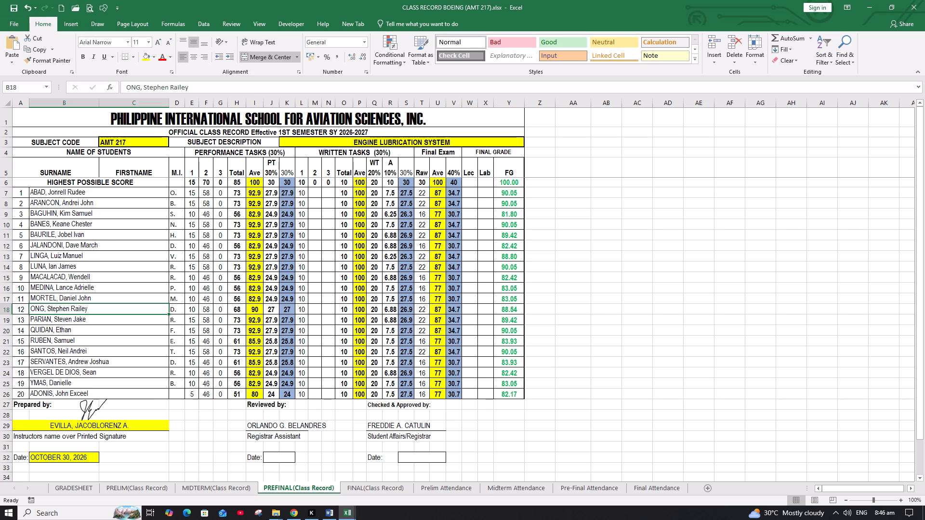
pyautogui.click(328, 512)
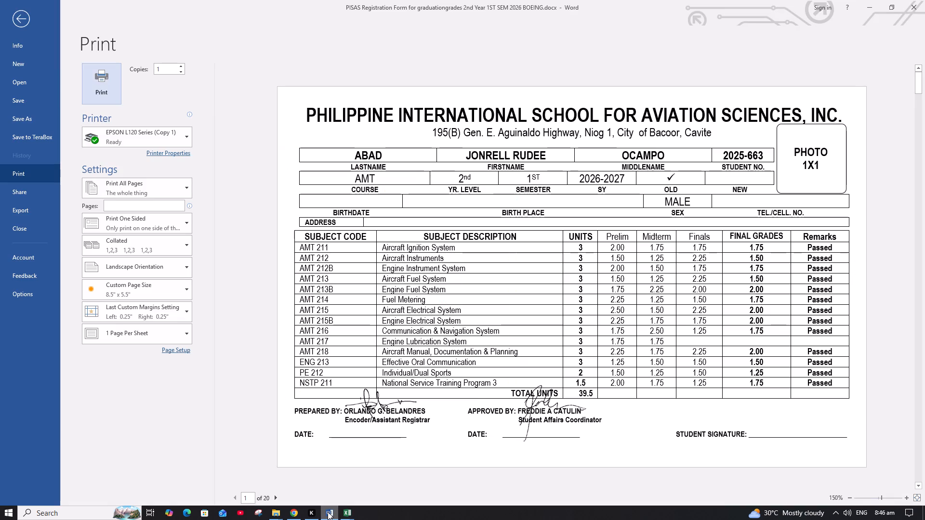
pyautogui.click(328, 512)
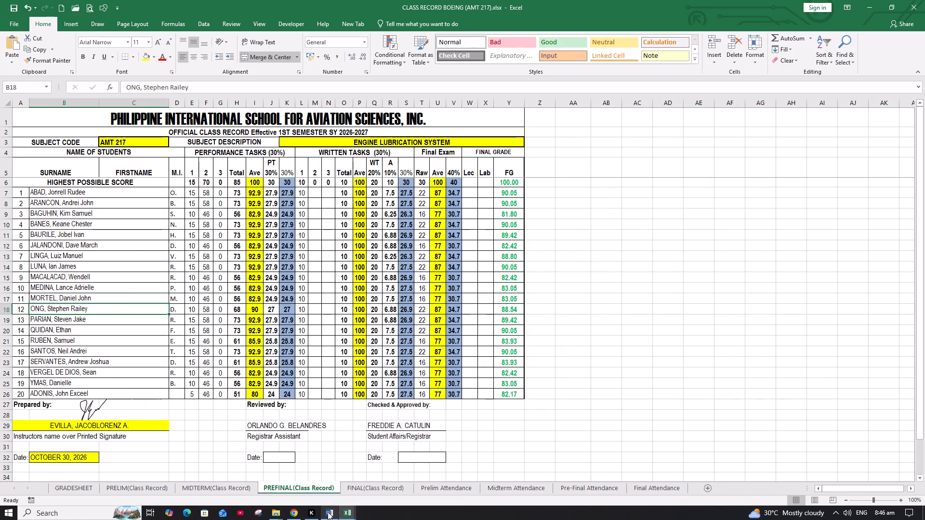
pyautogui.click(5, 194)
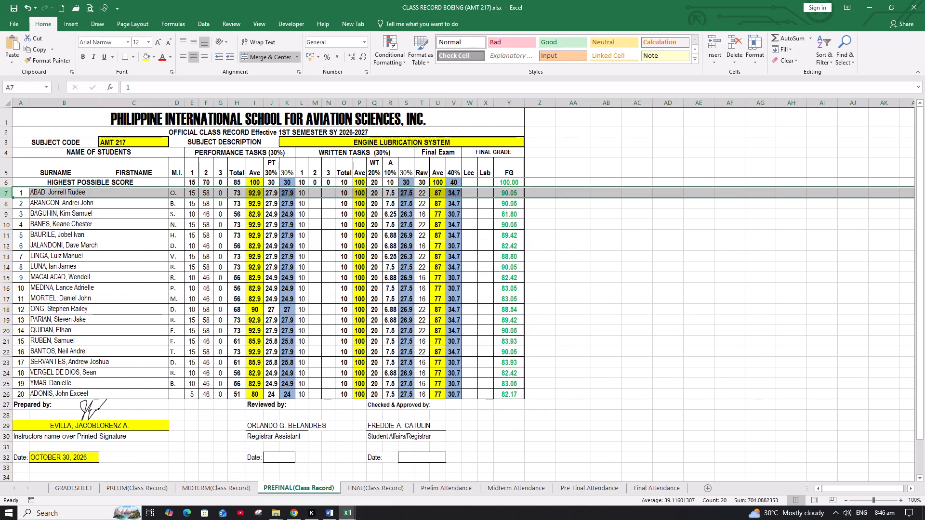
pyautogui.click(513, 194)
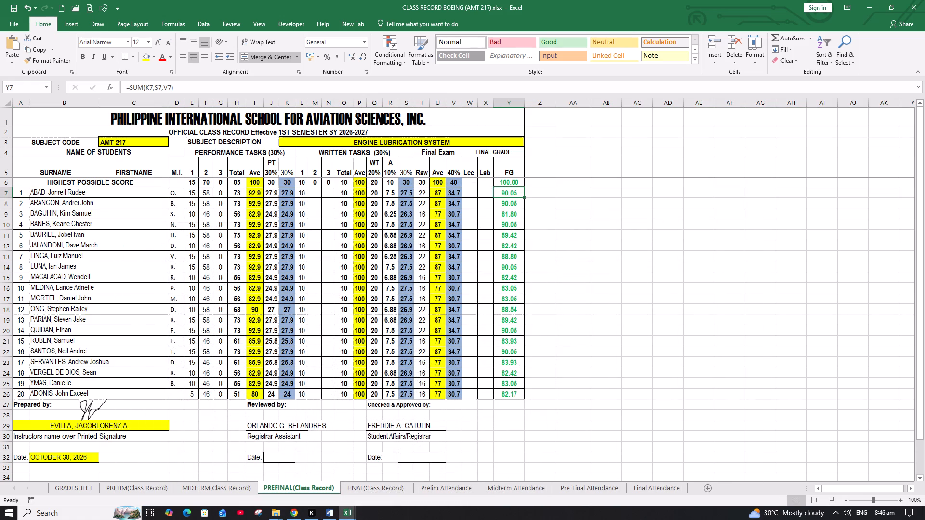
pyautogui.click(212, 485)
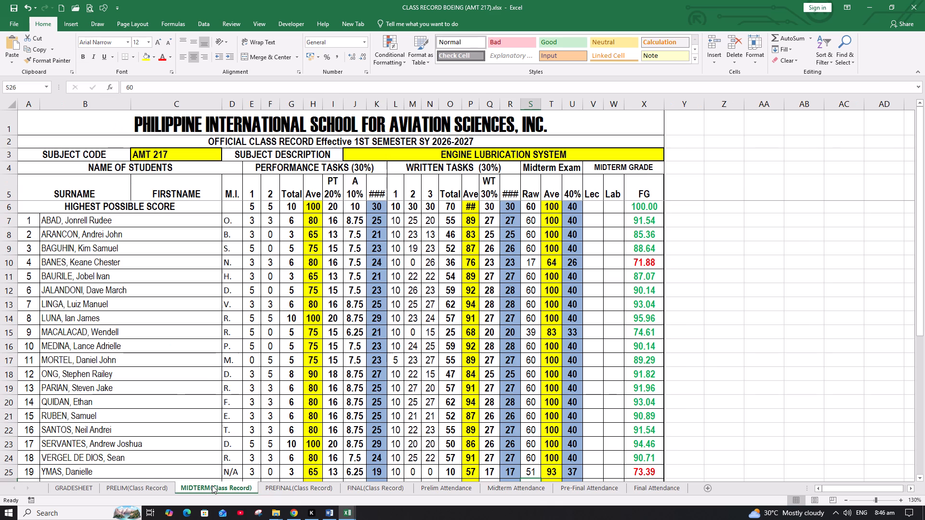
pyautogui.click(124, 486)
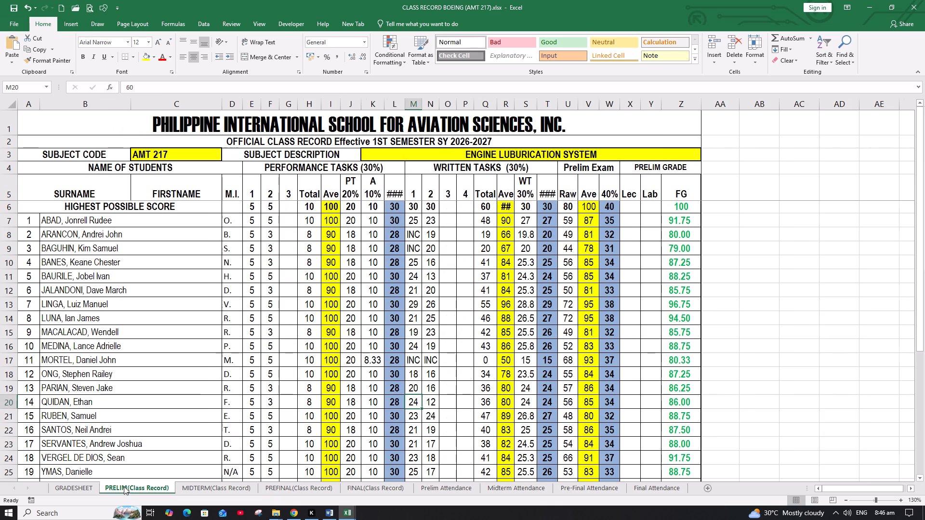
pyautogui.click(79, 487)
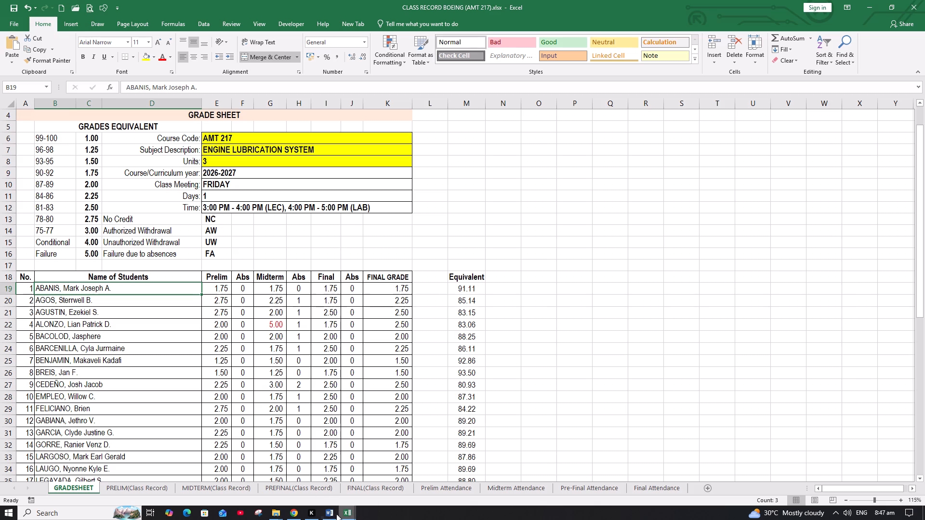
# In the Word registration form, enter AMT 217 finals 1.75, final grade 1.75 and a bold Passed remark for the first student.
pyautogui.click(337, 488)
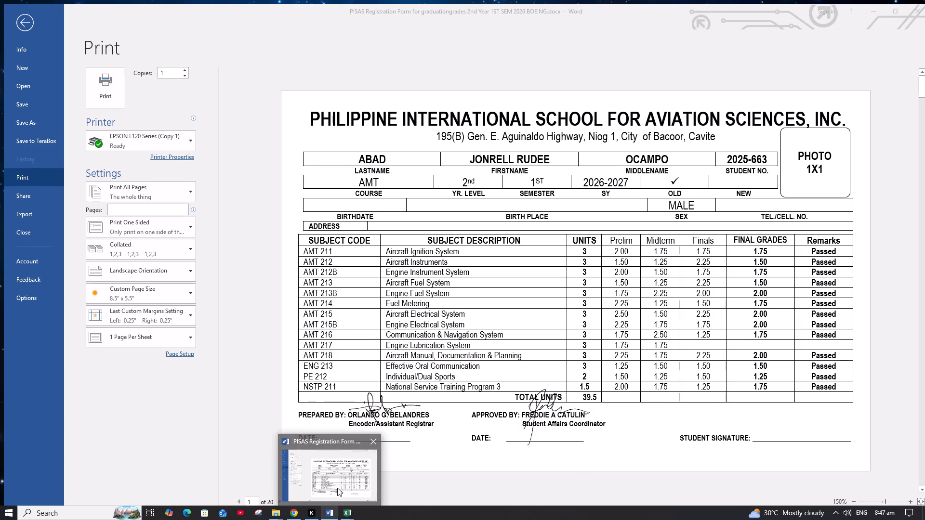
pyautogui.click(698, 341)
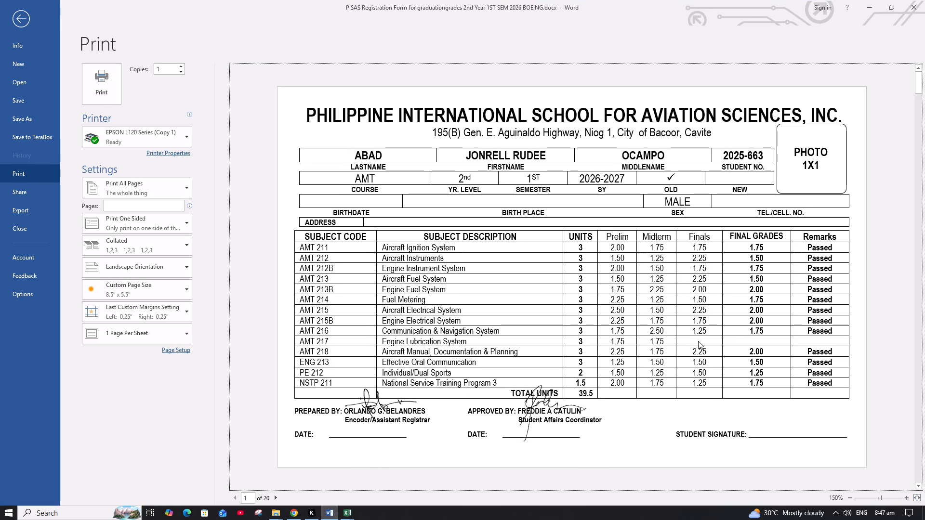
pyautogui.click(20, 13)
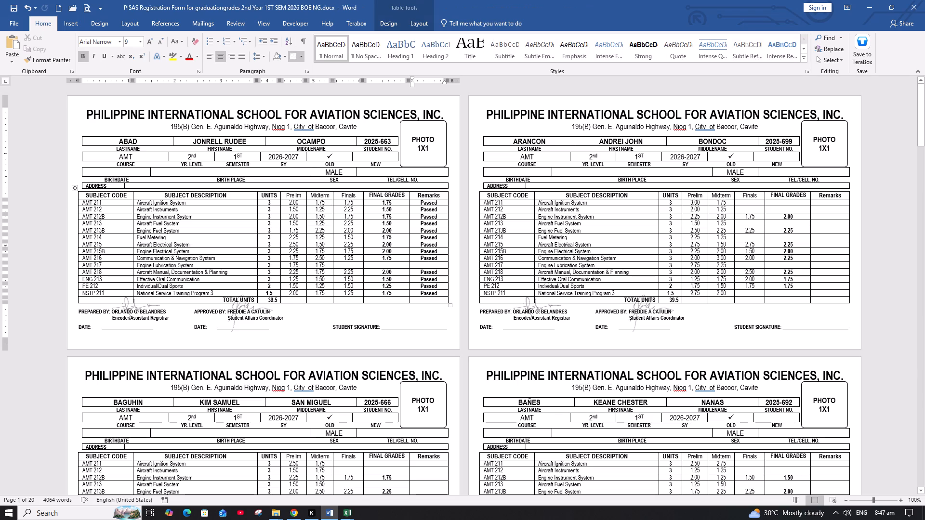
pyautogui.click(357, 266)
pyautogui.press('End')
pyautogui.press('Delete')
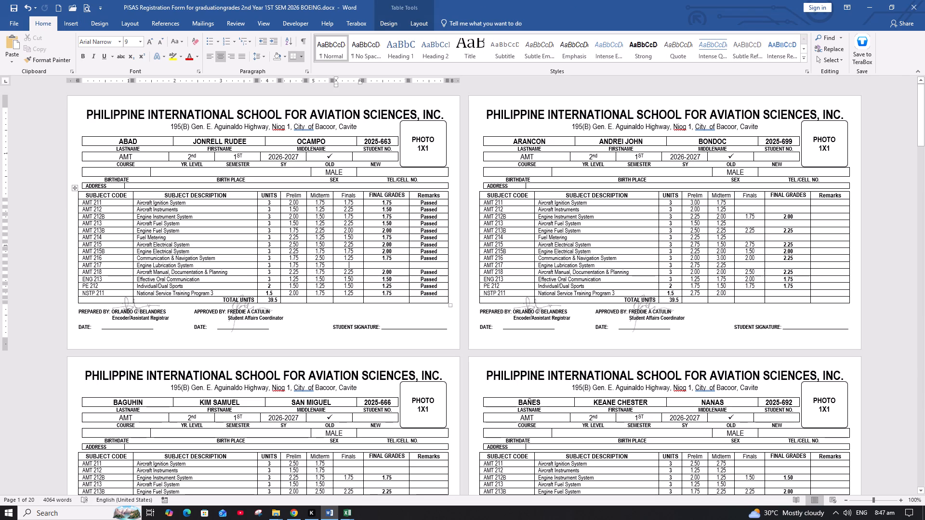
pyautogui.write('1.75')
pyautogui.press('Right')
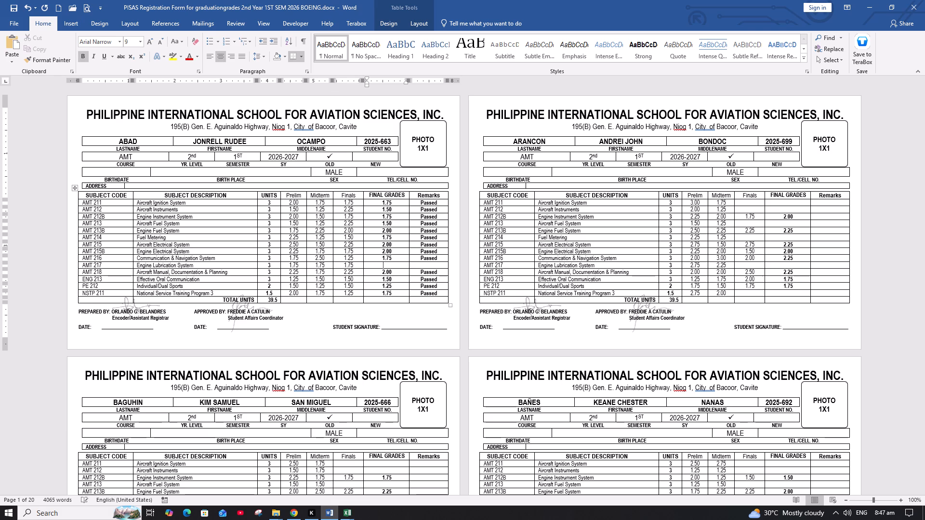
pyautogui.write('1.75')
pyautogui.press('Right')
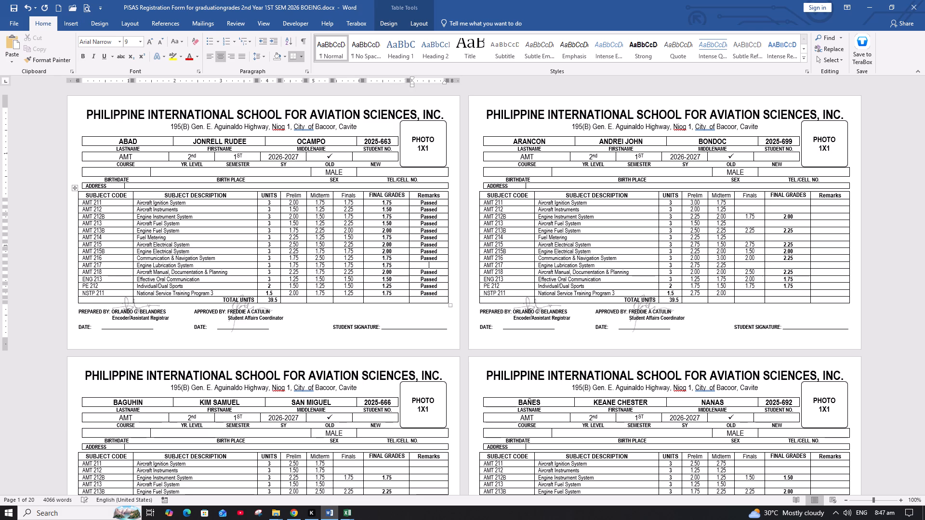
pyautogui.write('Passed')
pyautogui.hotkey('ctrl', 'shift', 'Left')
pyautogui.hotkey('ctrl', 'b')
pyautogui.press('Left')
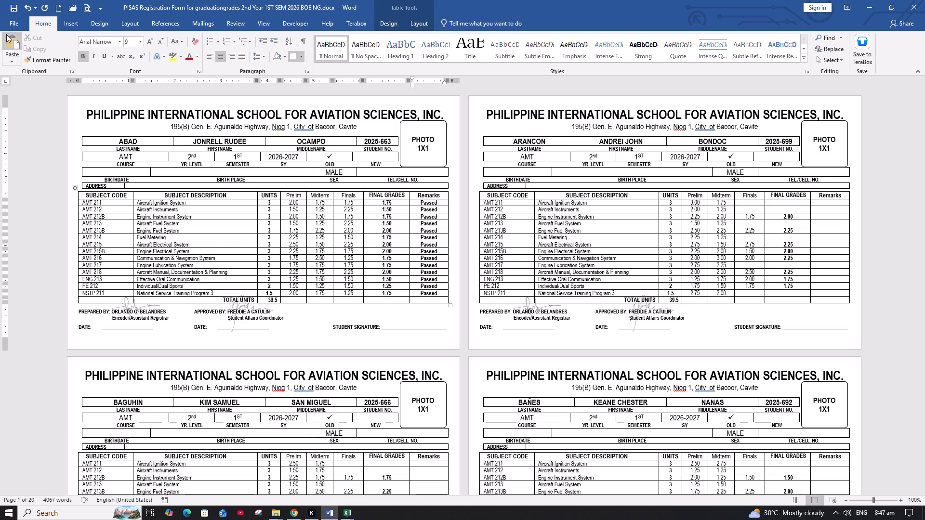
# Save the registration form document and open its print preview.
pyautogui.click(13, 3)
pyautogui.click(86, 8)
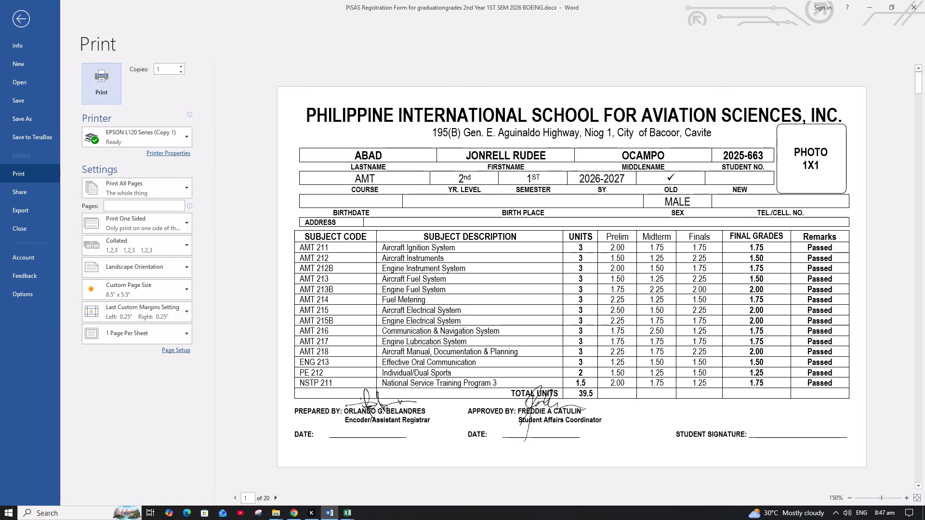
# Bring up the Windows list of installed apps.
pyautogui.click(11, 515)
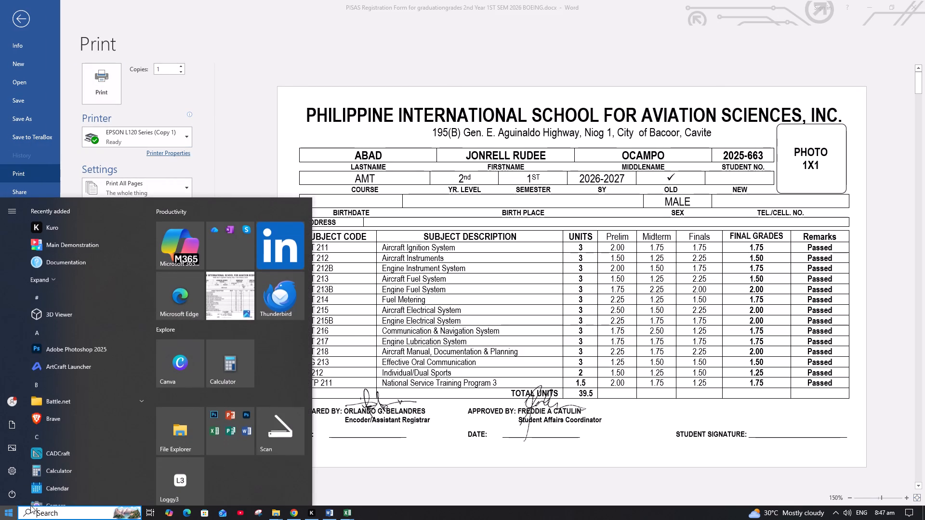